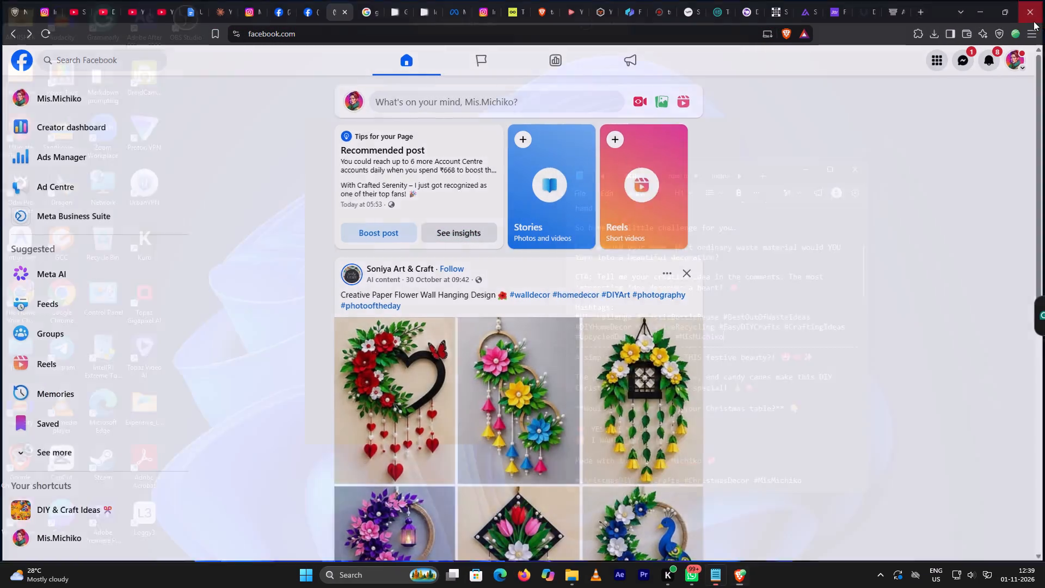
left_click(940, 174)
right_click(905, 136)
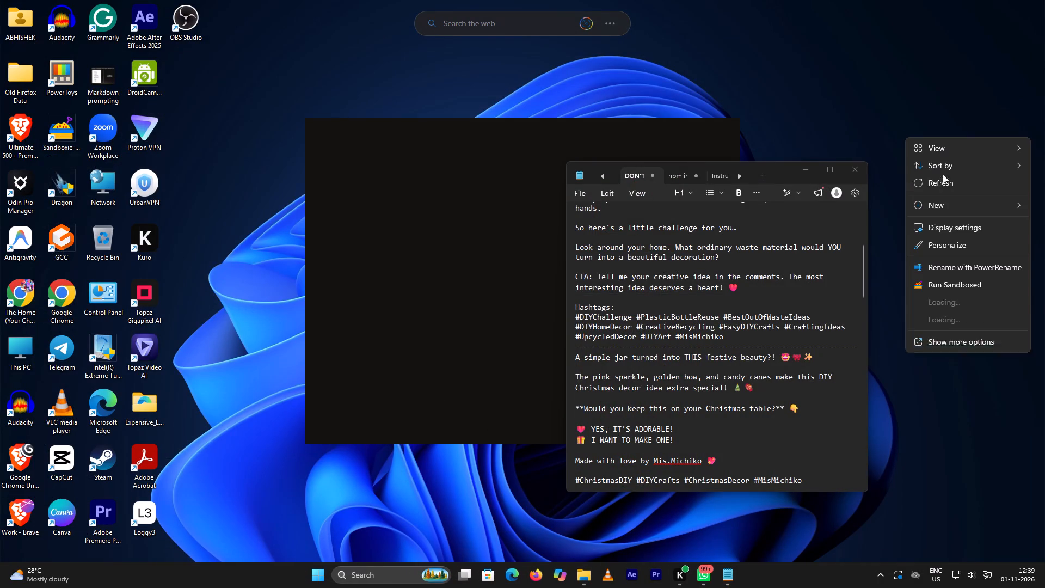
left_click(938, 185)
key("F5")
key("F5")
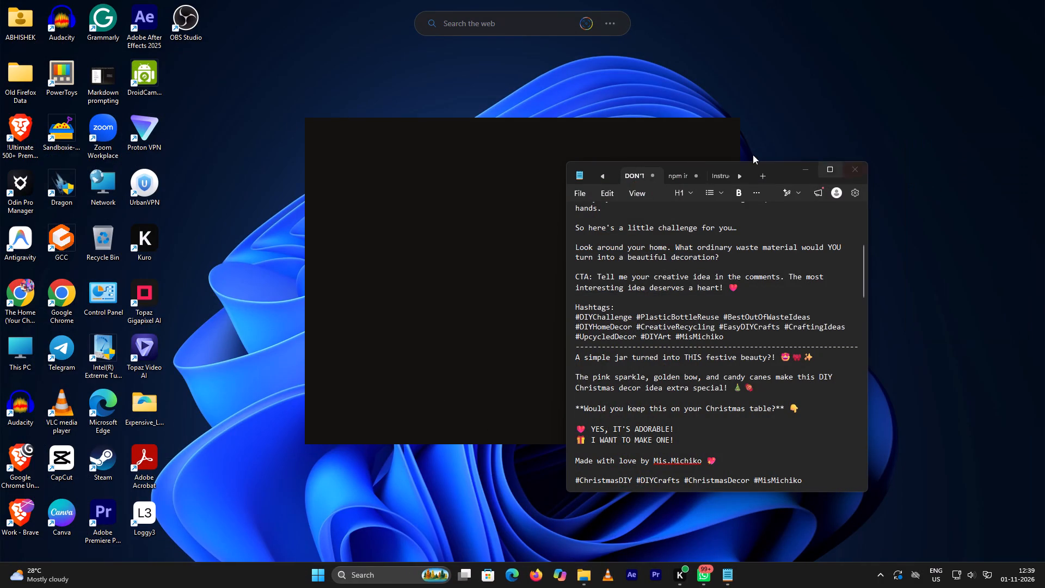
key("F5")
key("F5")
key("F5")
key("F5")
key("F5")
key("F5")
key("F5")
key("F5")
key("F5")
Launch Google Chrome from the desktop.
double_click(62, 303)
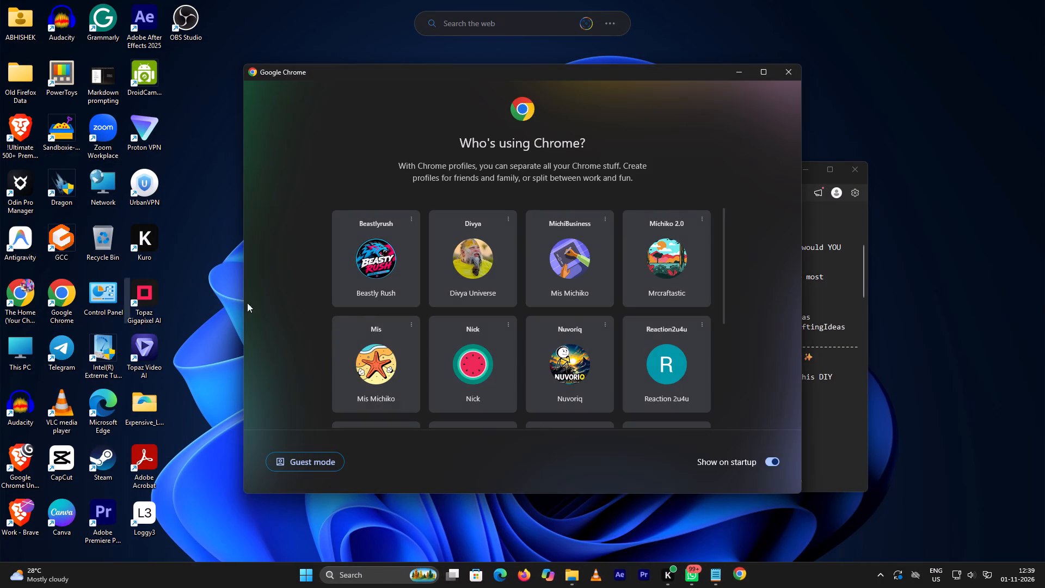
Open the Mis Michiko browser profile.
left_click(362, 376)
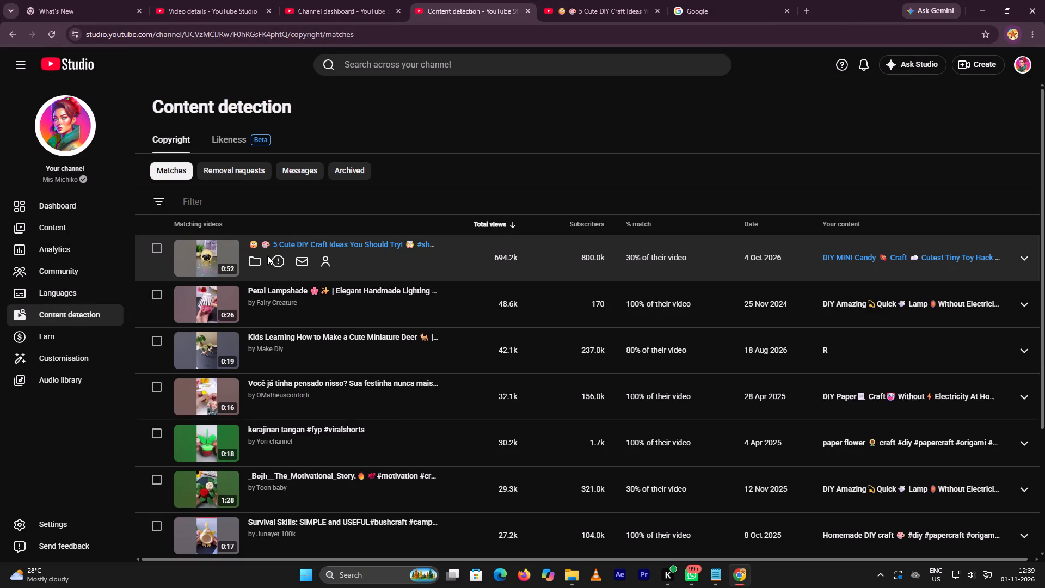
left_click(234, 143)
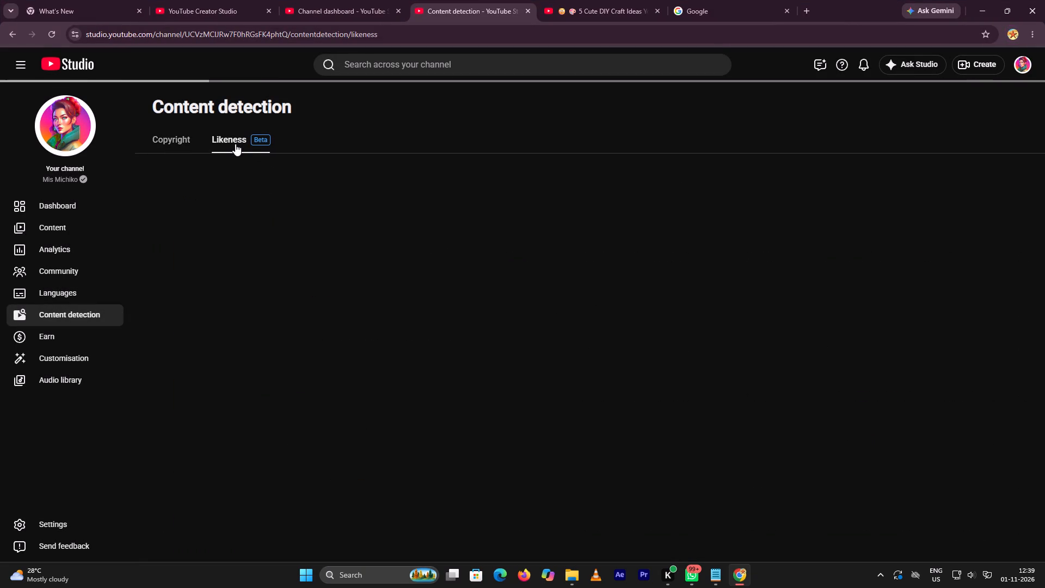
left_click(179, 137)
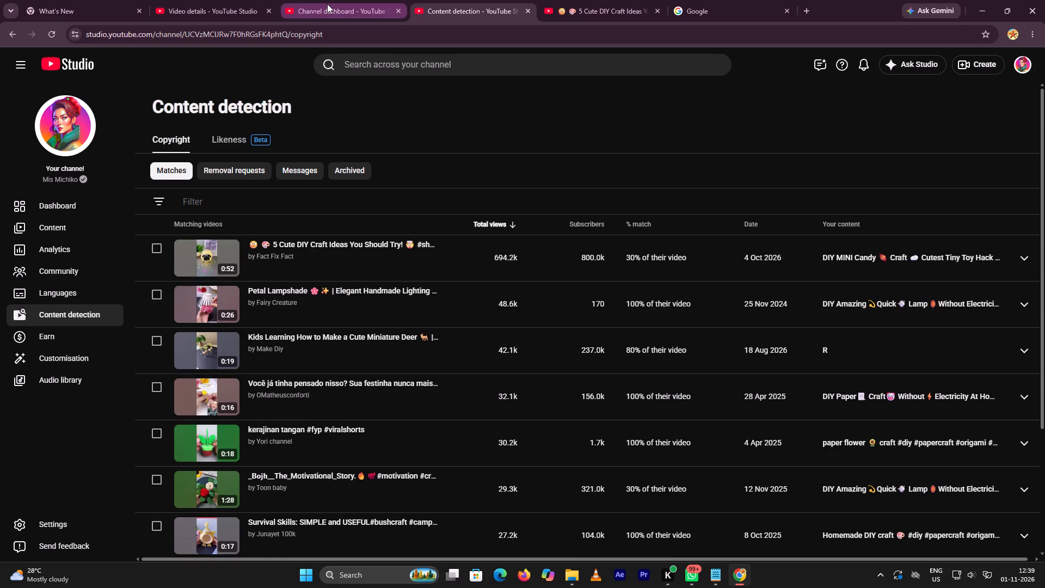
Open the list of posts in the channel's content from the channel dashboard.
left_click(328, 3)
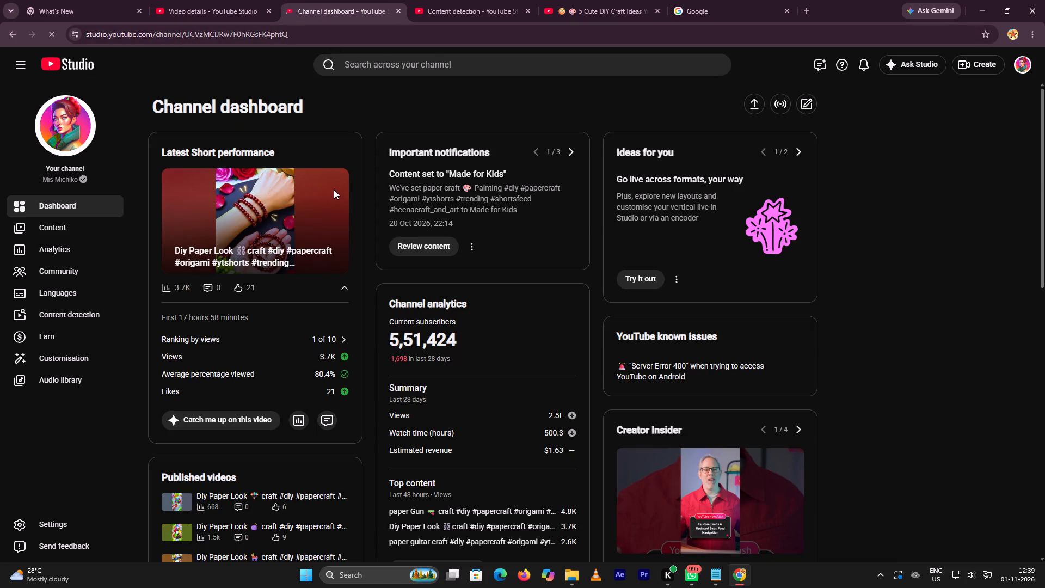
left_click(64, 230)
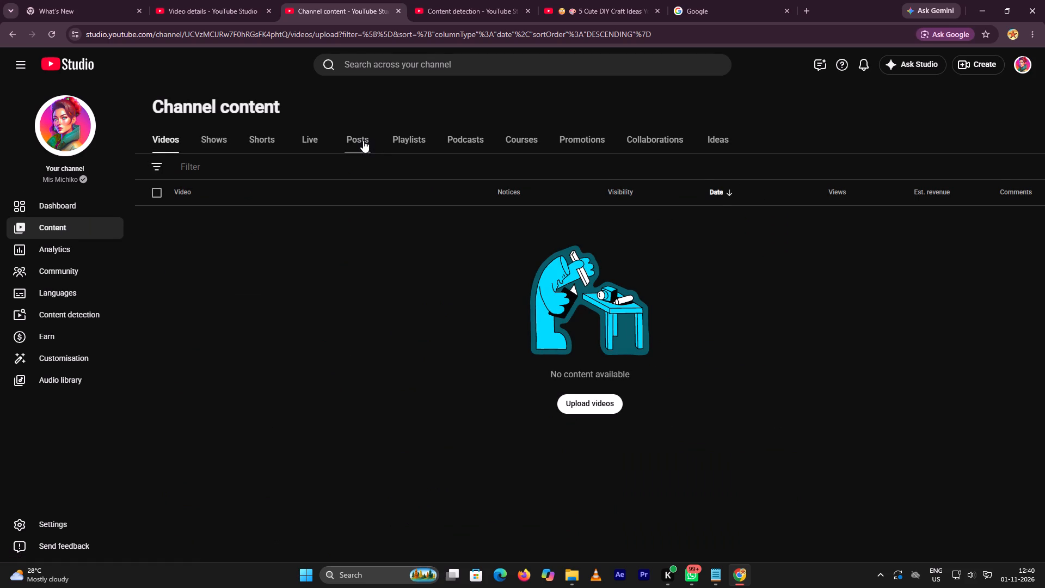
left_click(363, 140)
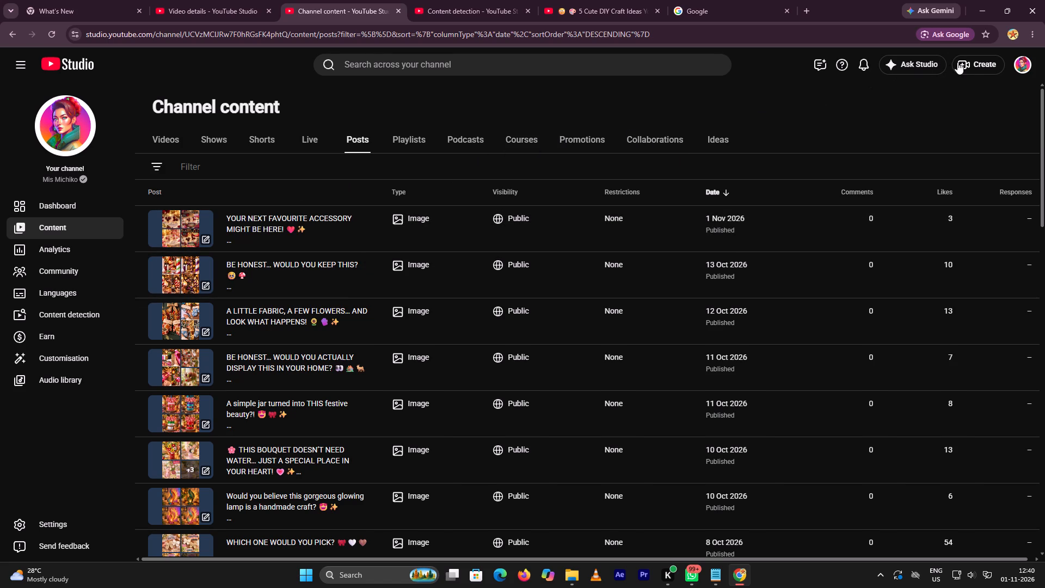
Start a new channel post and insert the copied "DON'T THROW AWAY YOUR EMPTY BOTTLES BEFORE SEEING THIS!" text.
left_click(974, 64)
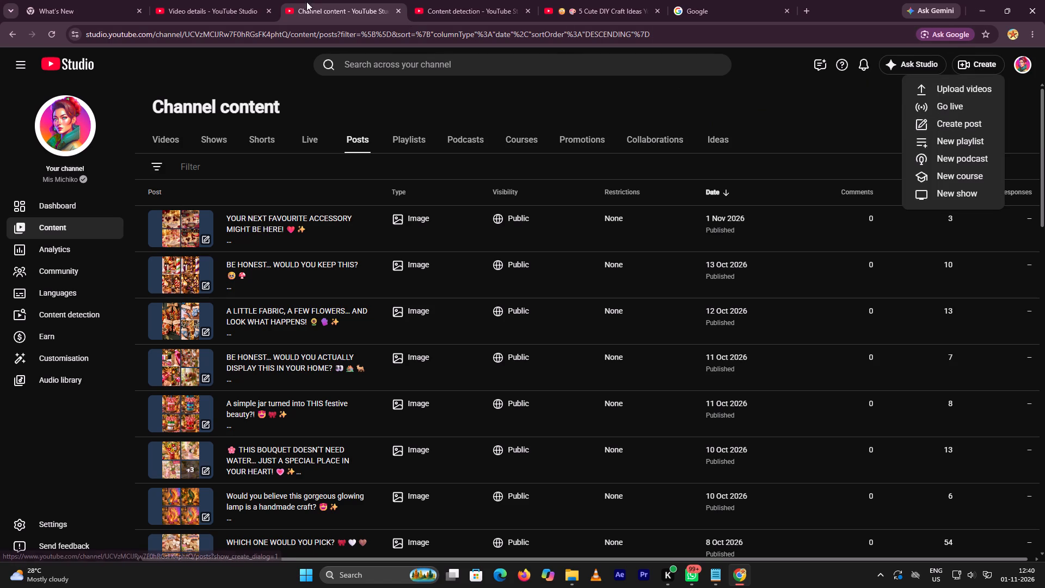
left_click(200, 7)
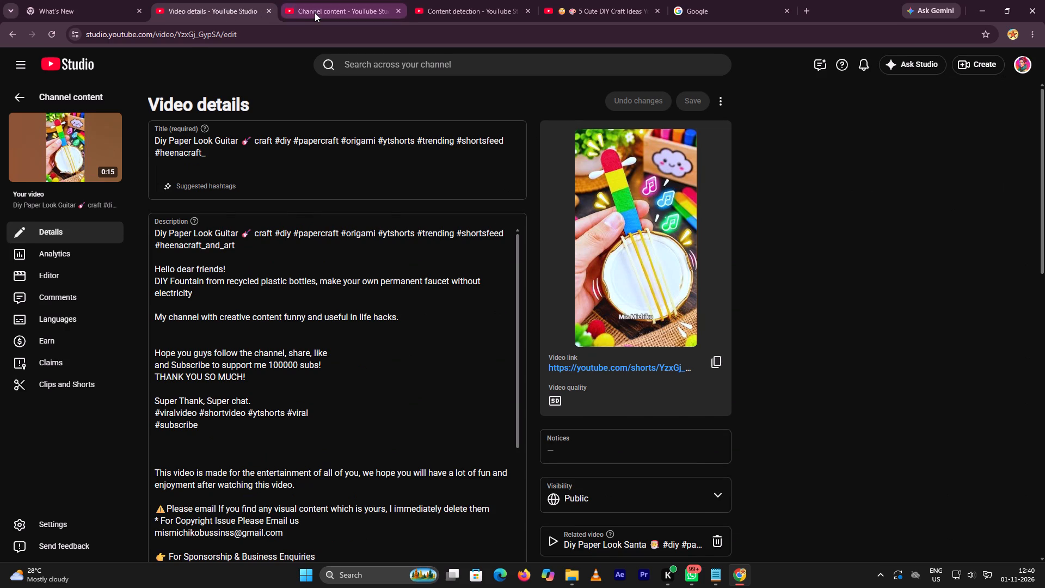
left_click(315, 13)
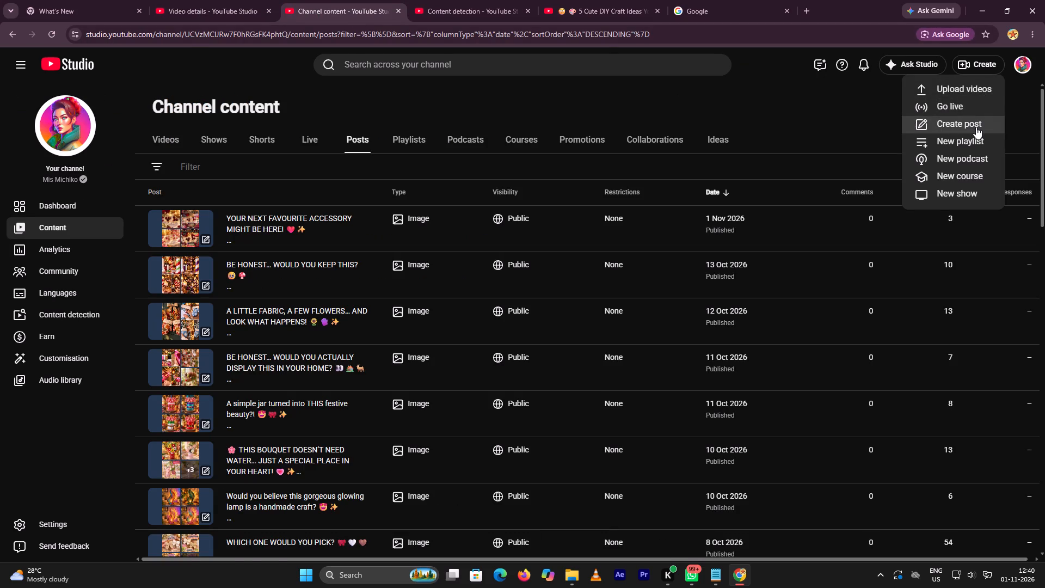
left_click(976, 127)
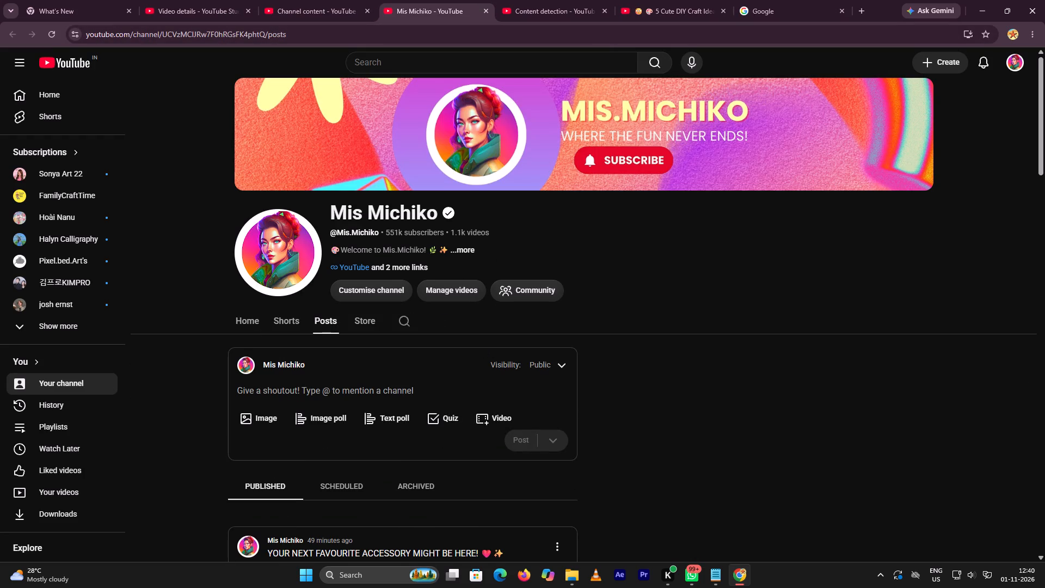
left_click(353, 382)
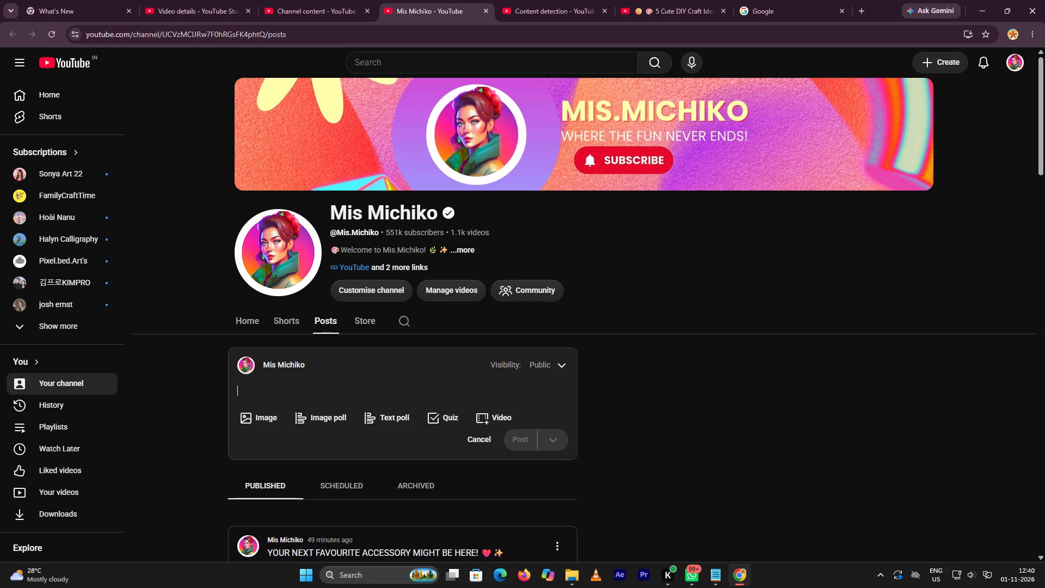
key("ctrl+v")
Attach the image "Red Pearl Lantern Craft Tutorial" from the Downloads folder to the post.
scroll(336, 385, "down", 4)
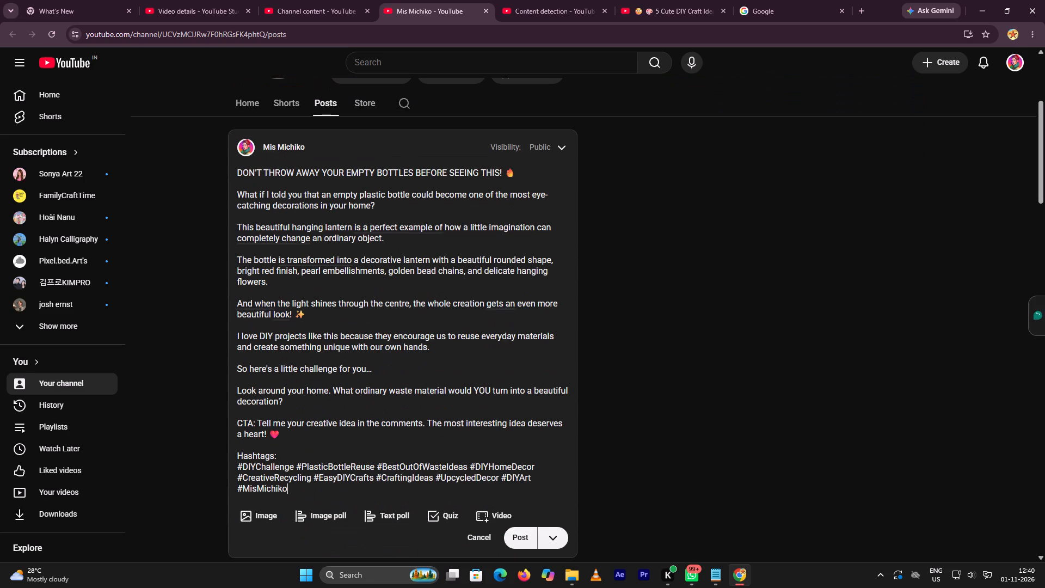
left_click(275, 520)
scroll(367, 480, "down", 4)
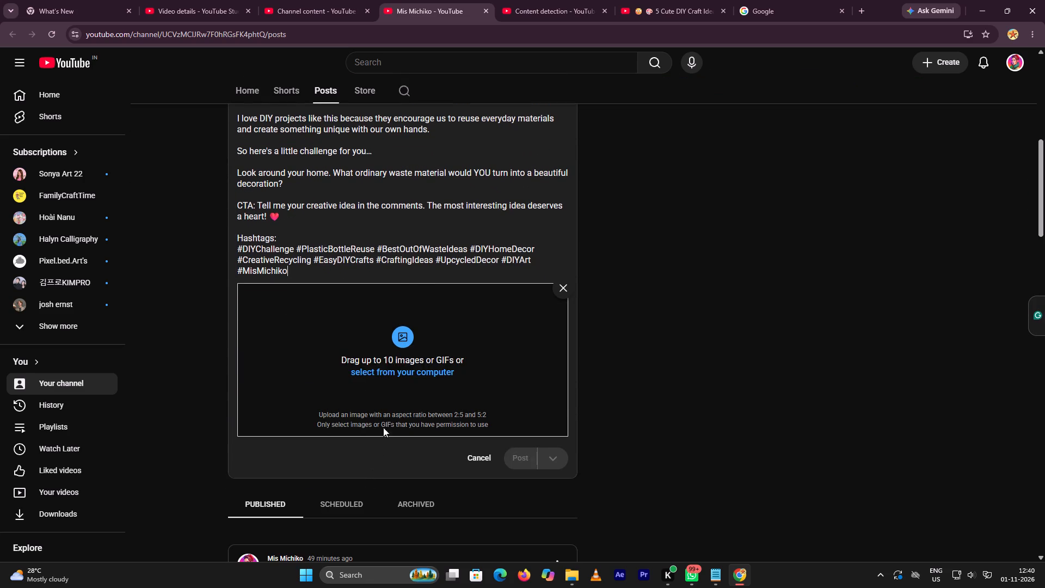
left_click(388, 374)
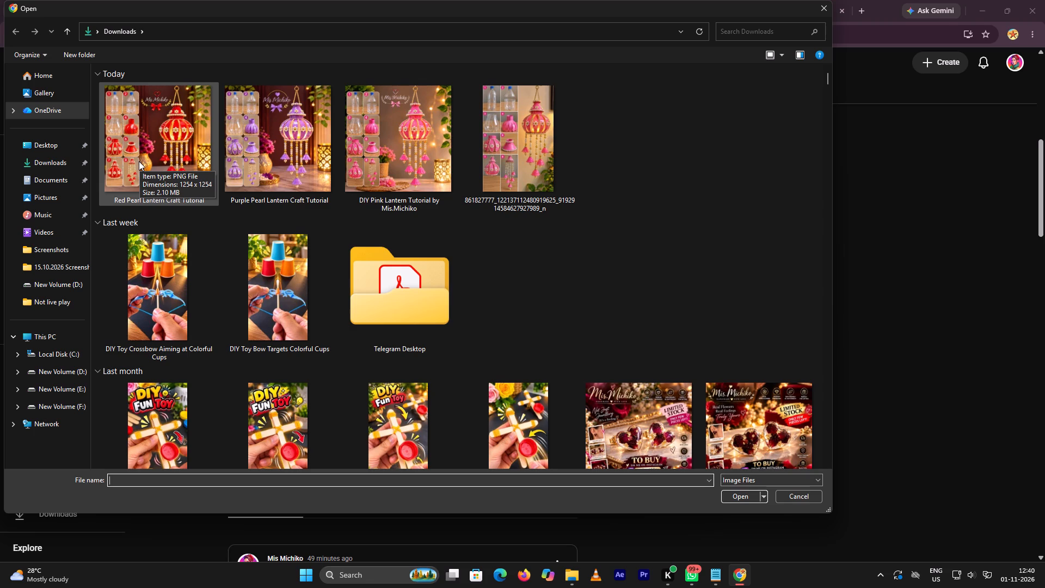
left_click(139, 161)
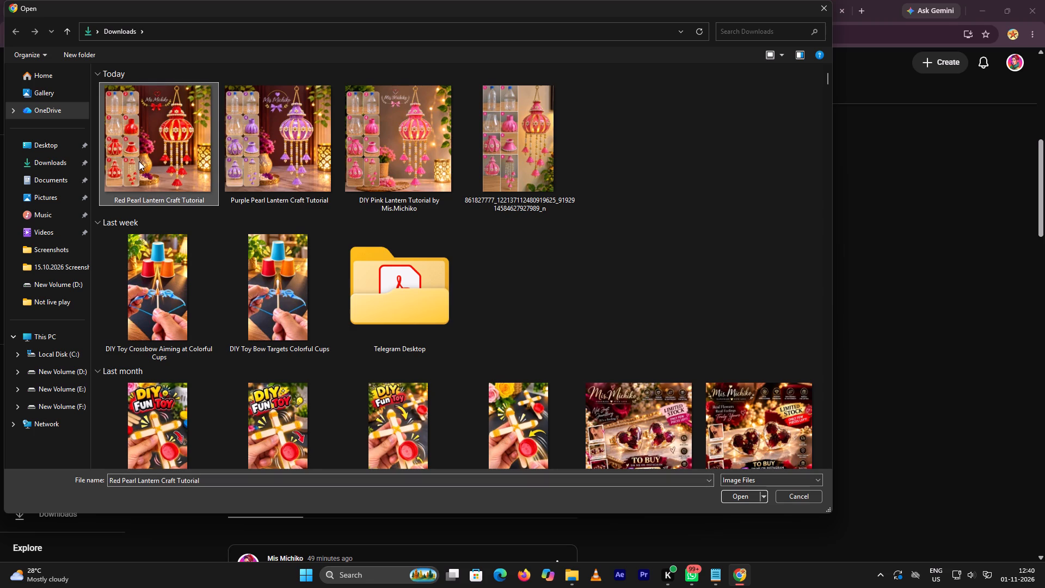
left_click(139, 161)
left_click(139, 161)
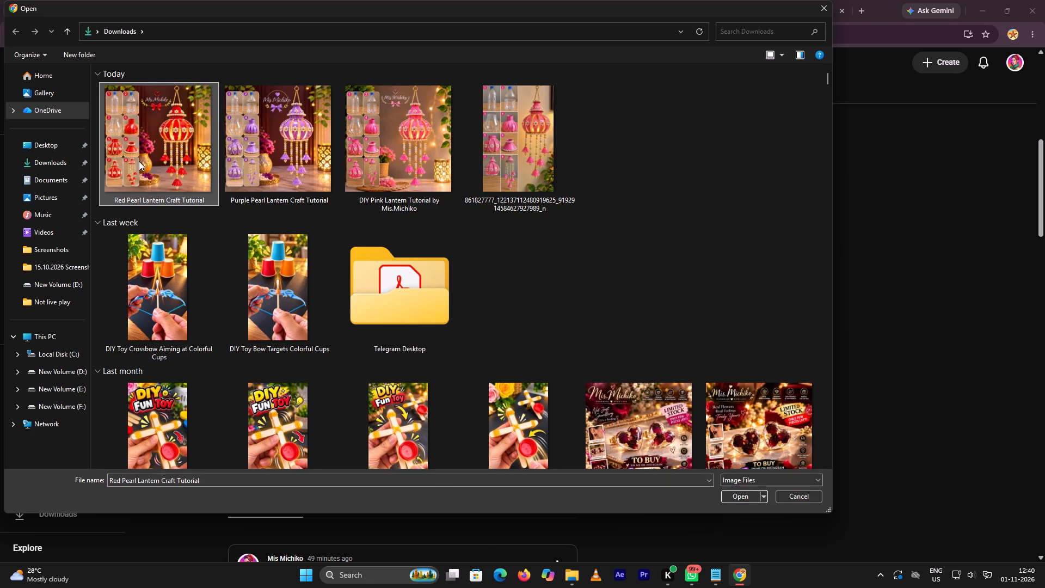
double_click(138, 161)
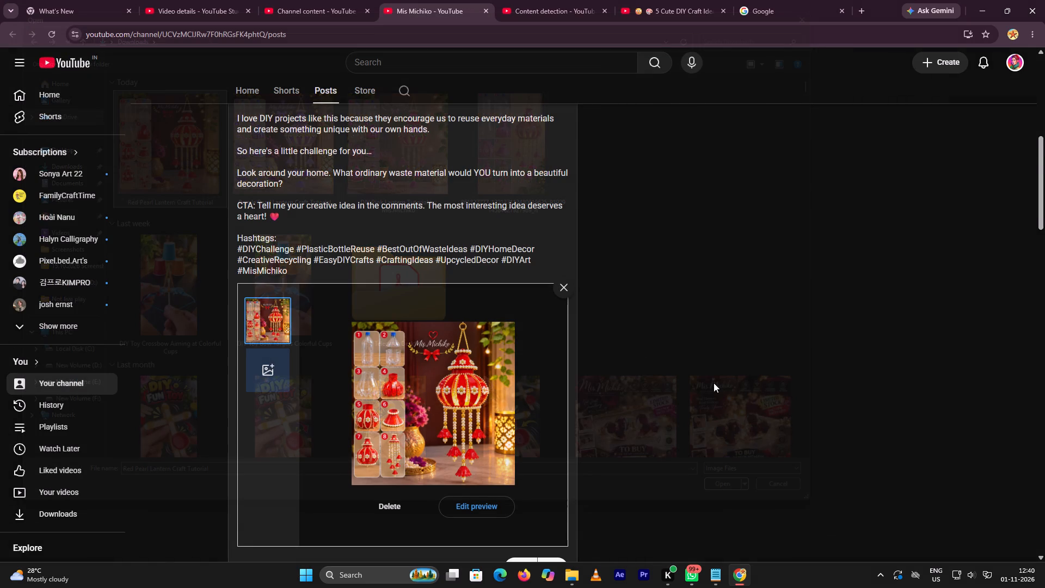
Schedule the post for Nov 1, 2026 at 1:00 PM local time.
scroll(714, 383, "down", 3)
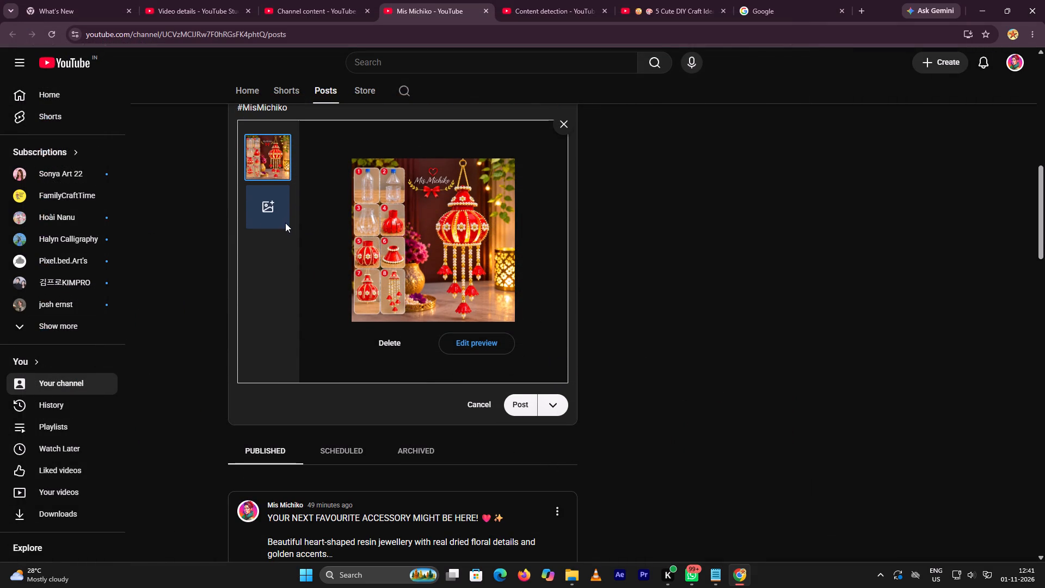
scroll(430, 346, "up", 2)
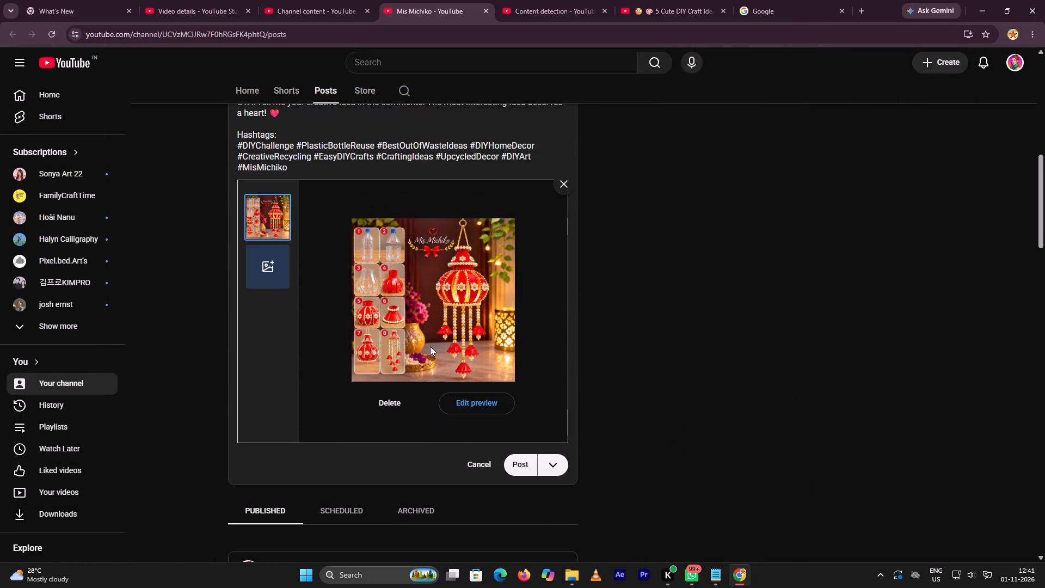
left_click(555, 514)
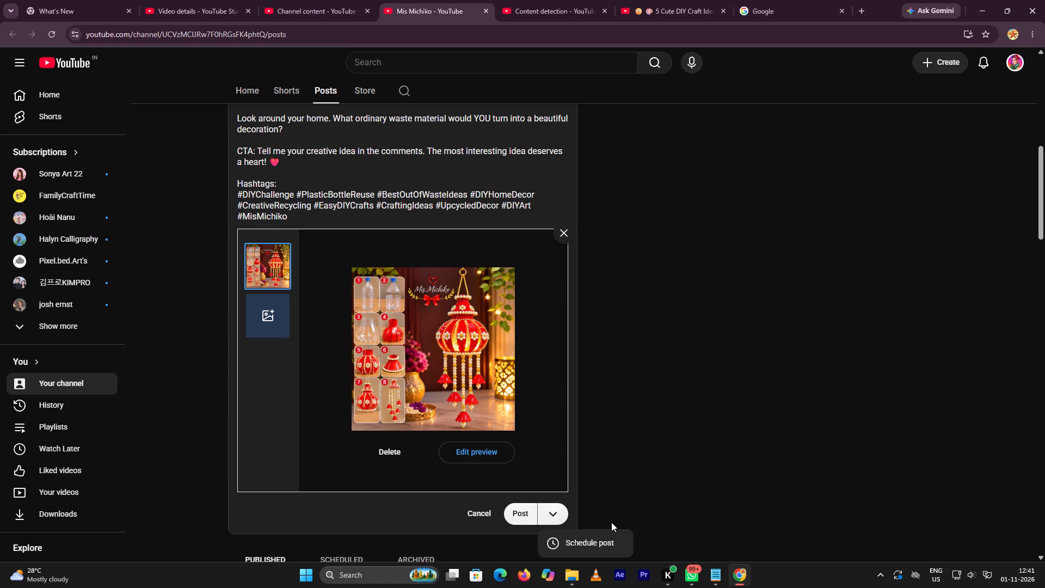
left_click(591, 538)
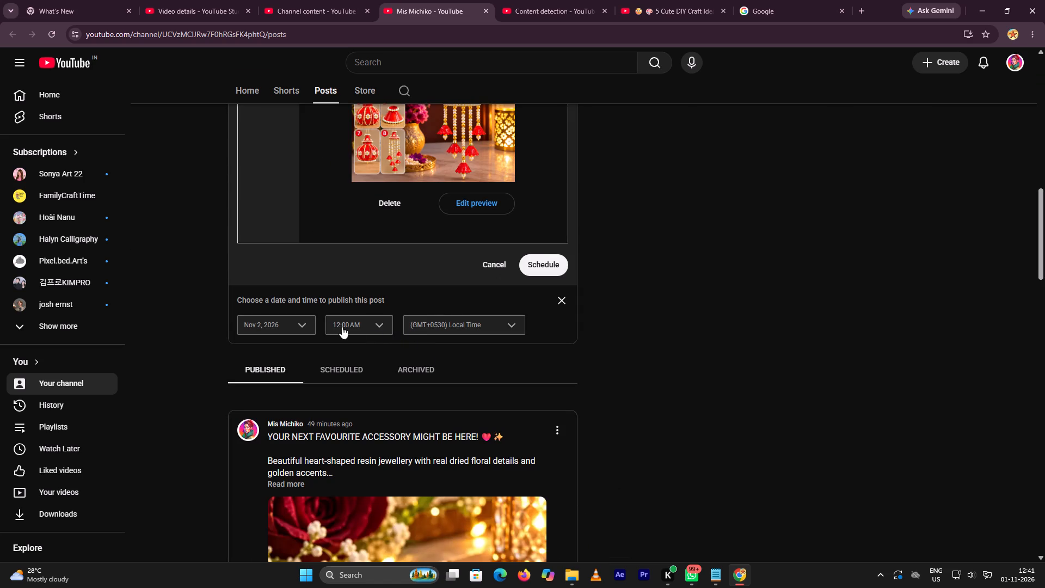
left_click(289, 324)
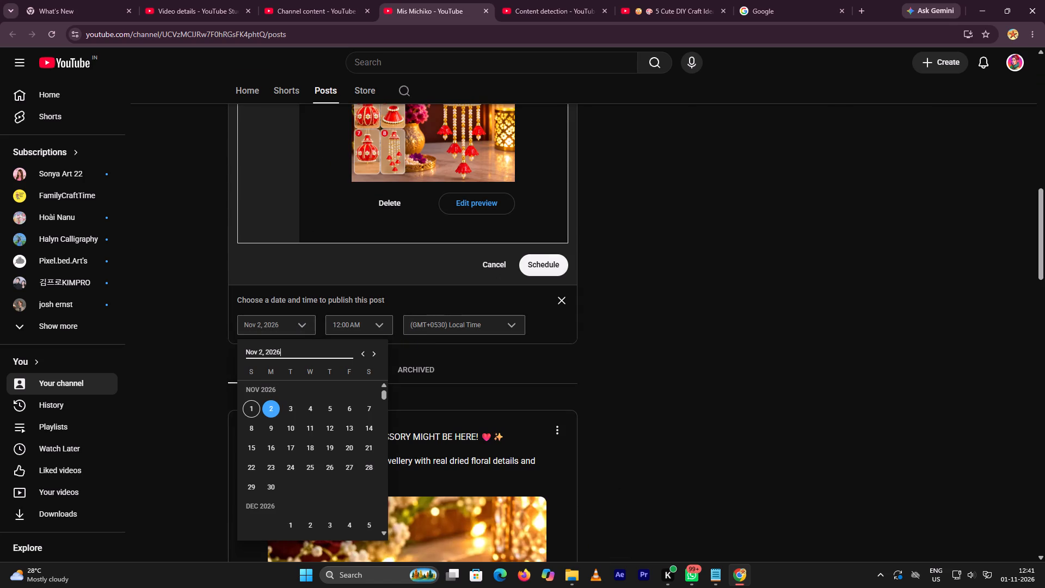
left_click(251, 407)
left_click(382, 327)
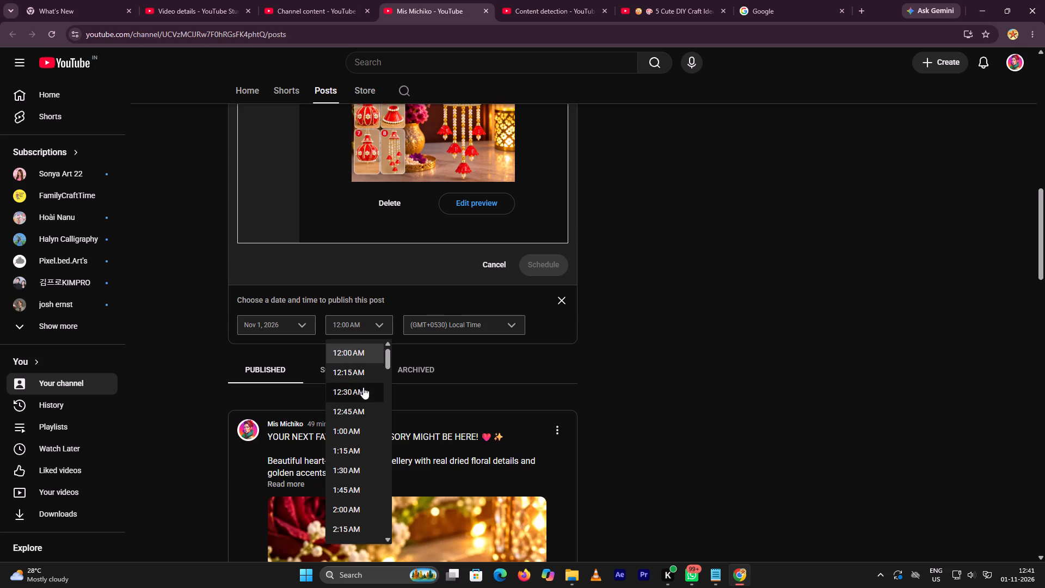
left_click(362, 426)
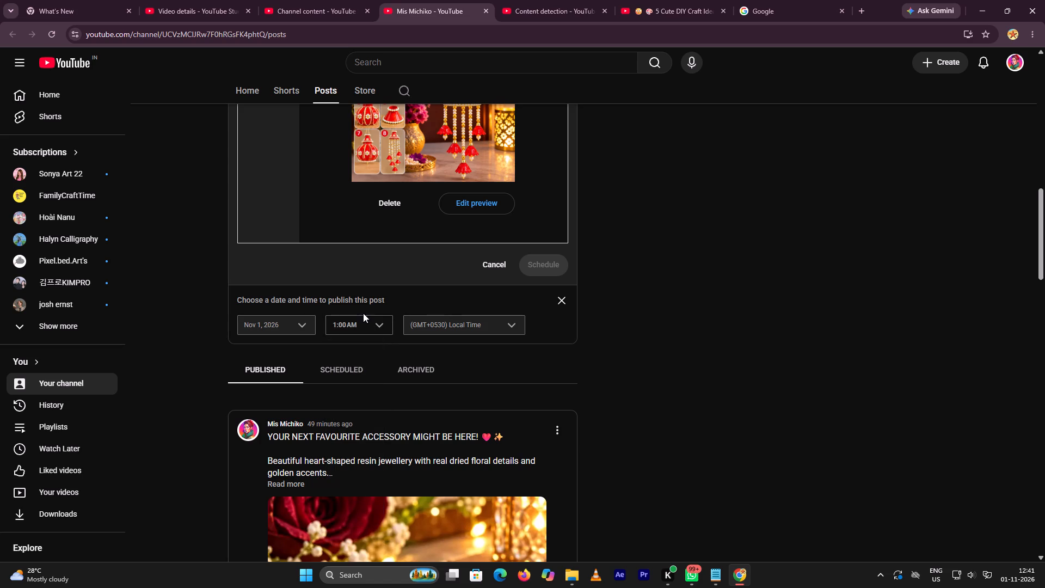
left_click(366, 327)
scroll(367, 412, "down", 13)
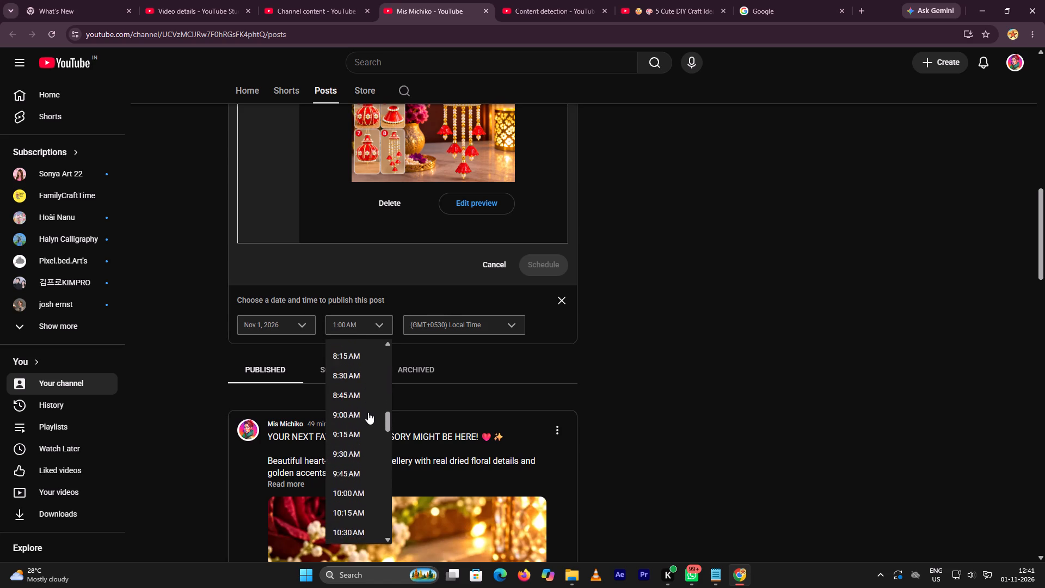
scroll(371, 412, "down", 4)
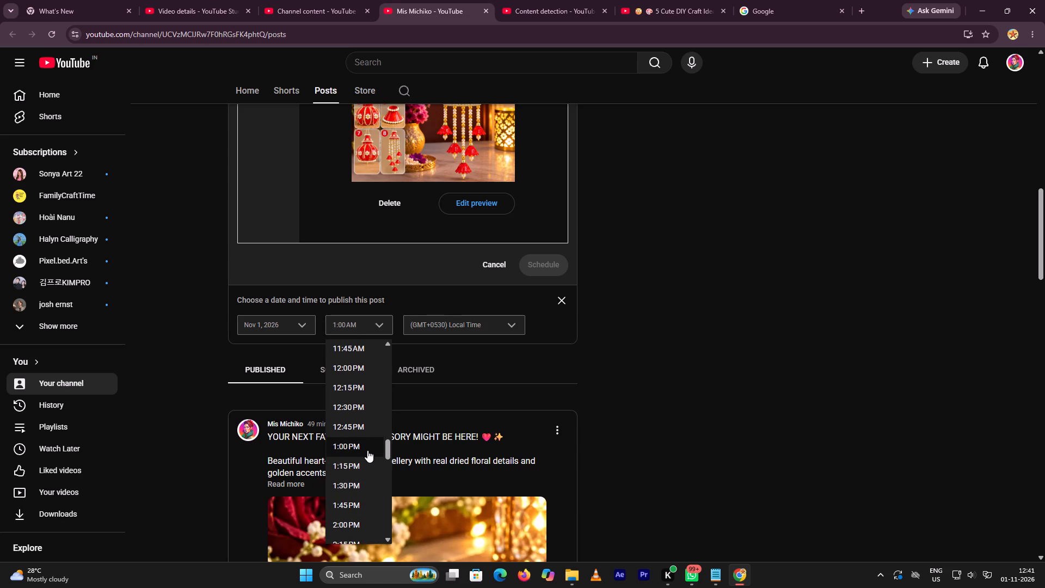
left_click(362, 448)
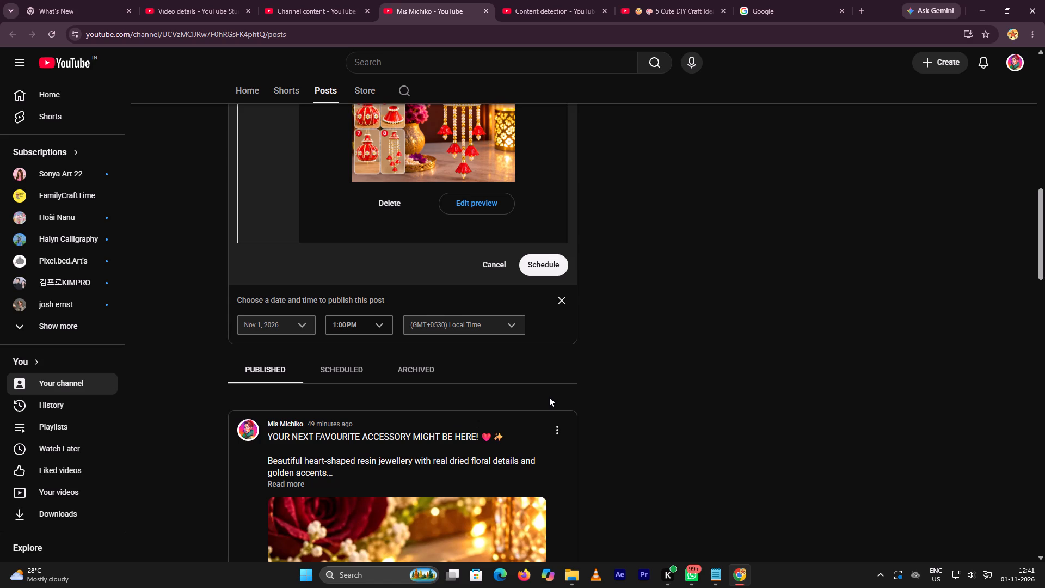
left_click(545, 265)
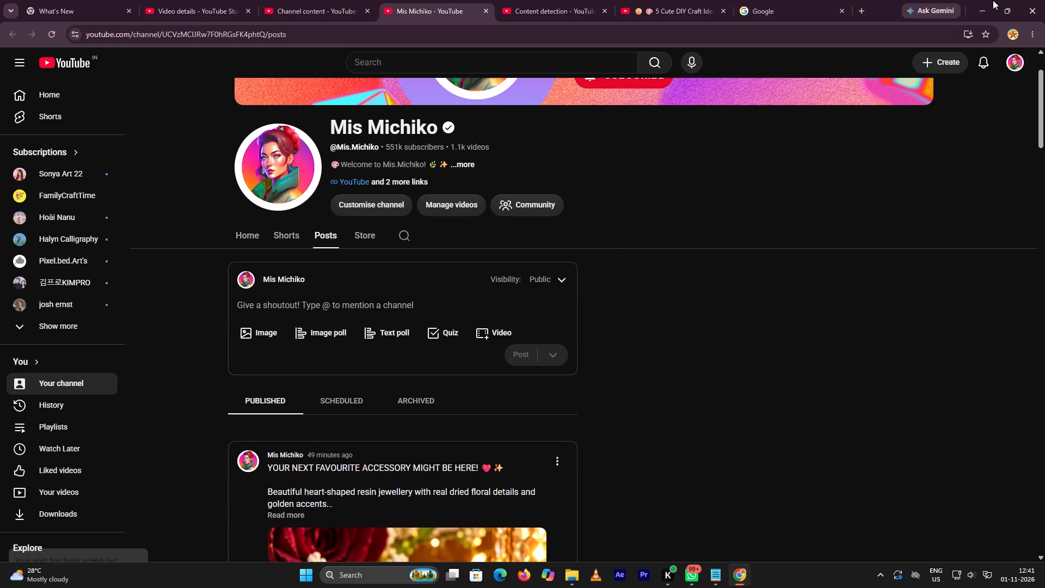
Close the browser and open the recent project Shorts videos_2 in Adobe Premiere Pro.
left_click(1044, 13)
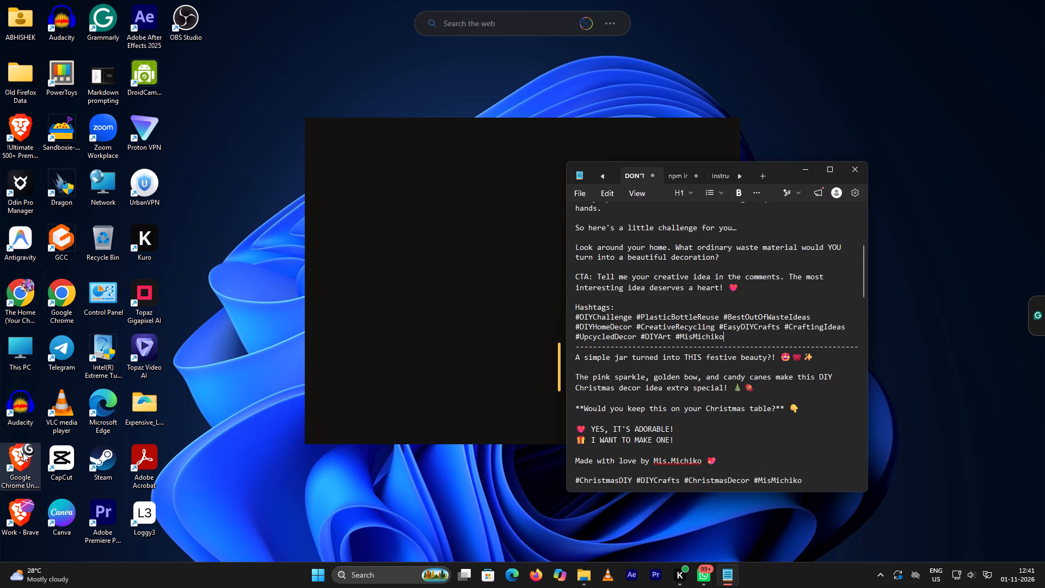
double_click(111, 512)
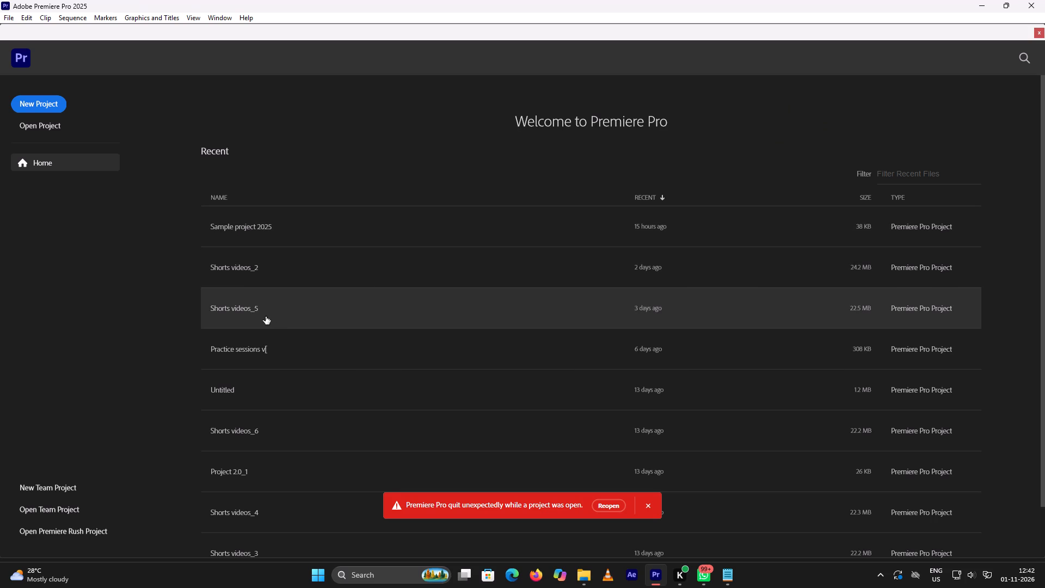
left_click(258, 272)
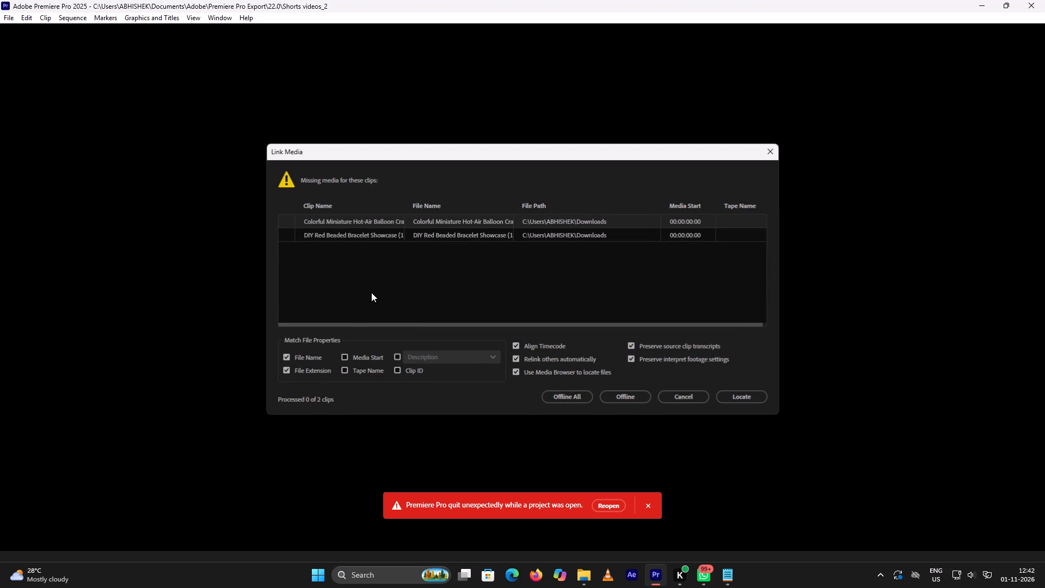
Set all clips with missing media to offline.
left_click(570, 399)
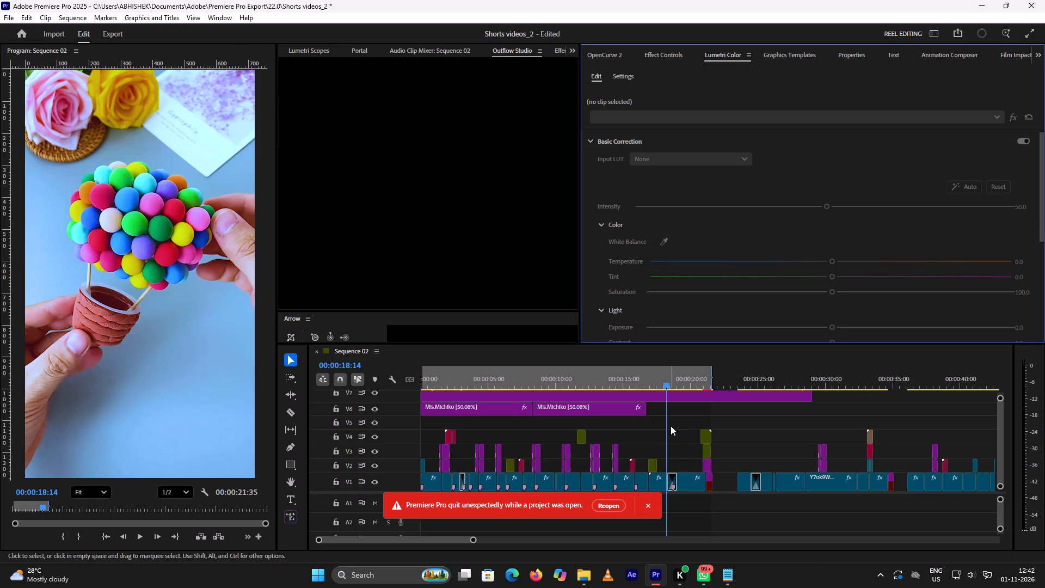
Accept the default-font substitution for the missing InterTight-Regular font.
left_click(671, 426)
scroll(729, 434, "down", 4, "alt")
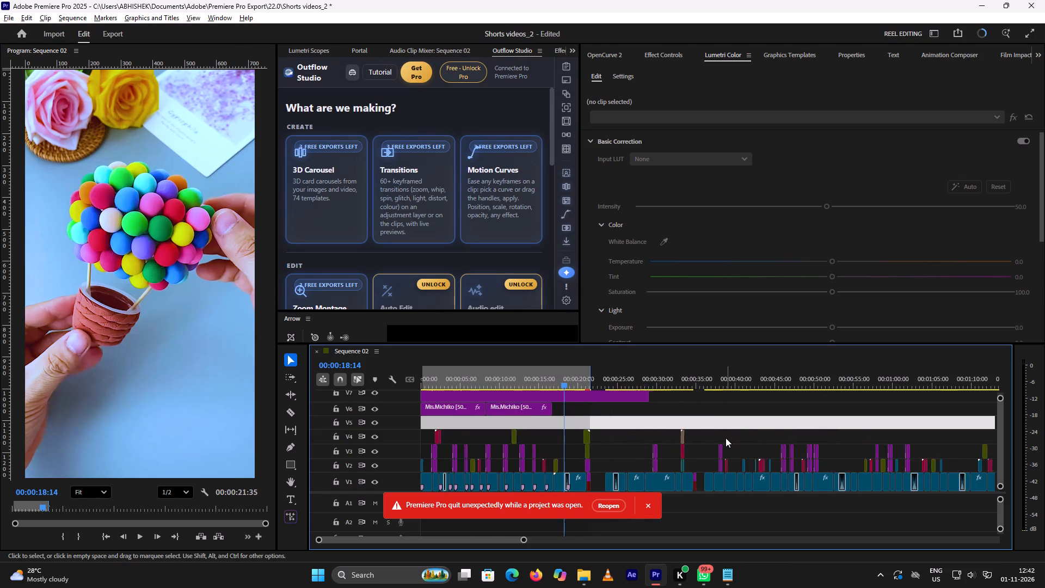
scroll(726, 438, "down", 5, "alt")
scroll(765, 449, "up", 4)
scroll(757, 450, "down", 7)
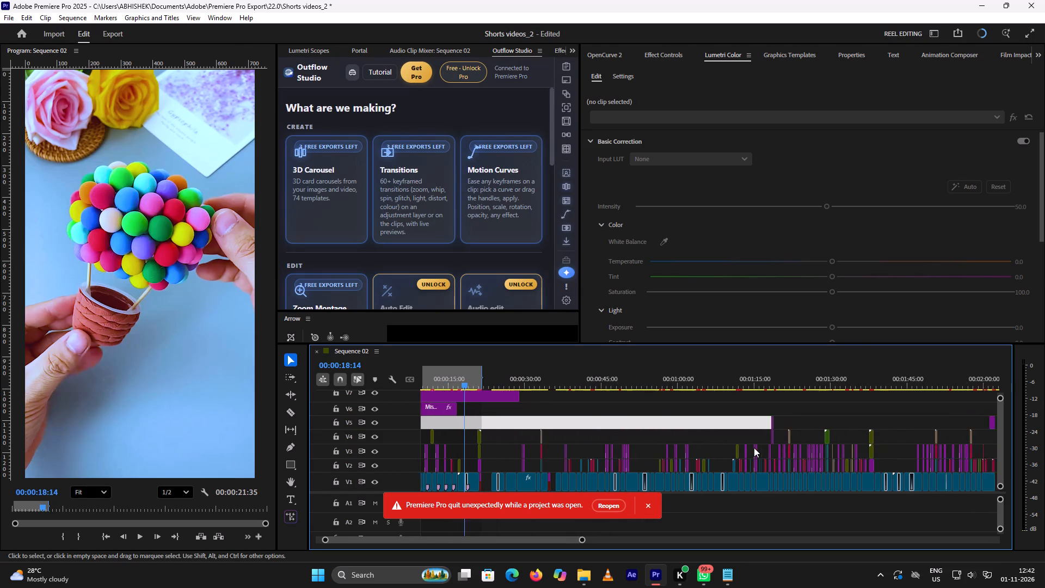
scroll(754, 448, "down", 10)
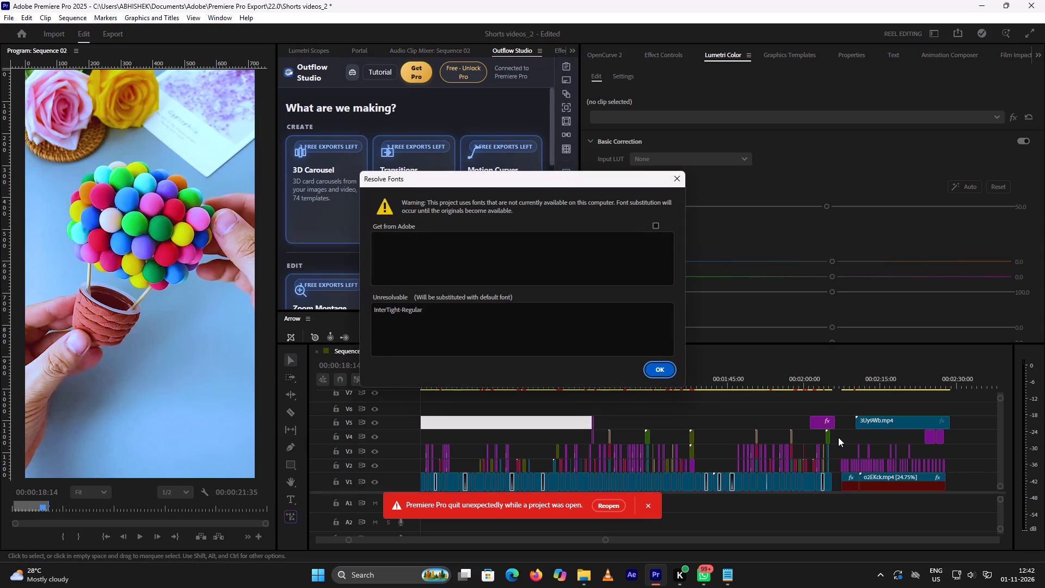
left_click(838, 437)
left_click(823, 423)
left_click(665, 373)
Move the Zoom 115% adjustment clip on V5 about 29 seconds earlier, to start near 1:32.
left_click_drag(819, 422, 809, 421)
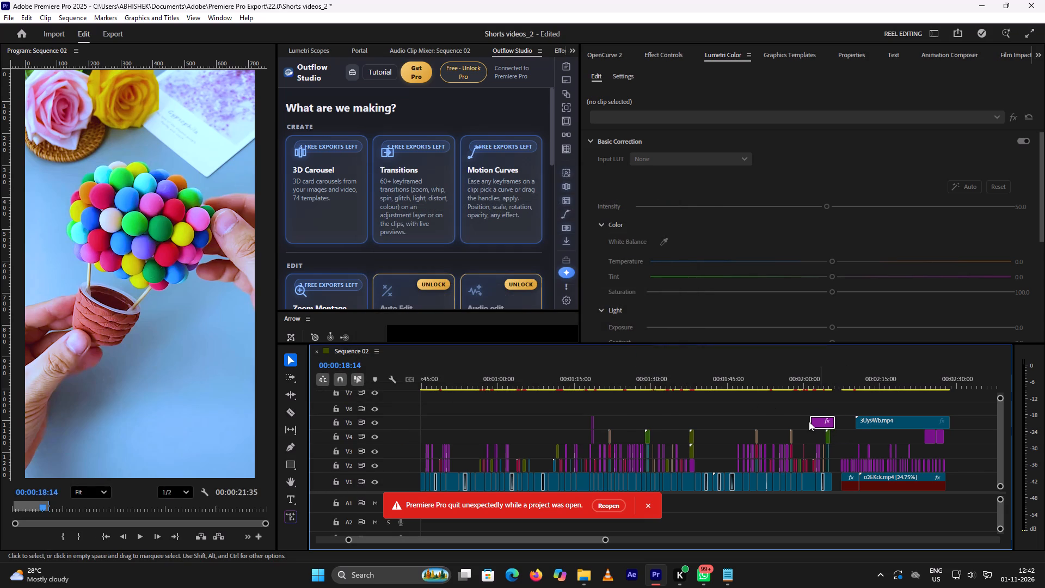
left_click_drag(809, 421, 671, 416)
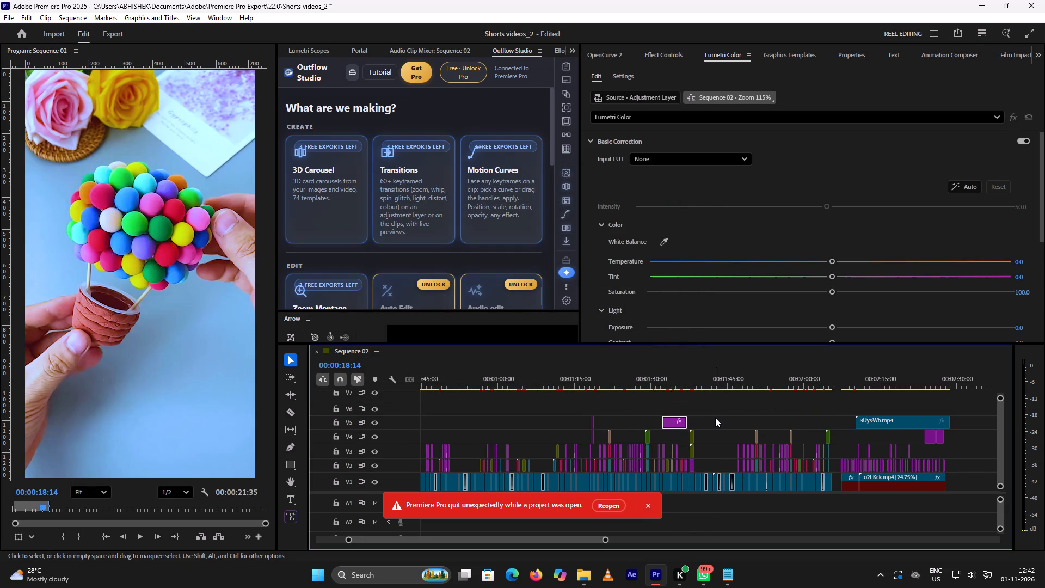
Delete the V1–V4 clips between about 1:40 and 2:05 in Sequence 02.
left_click_drag(704, 422, 823, 512)
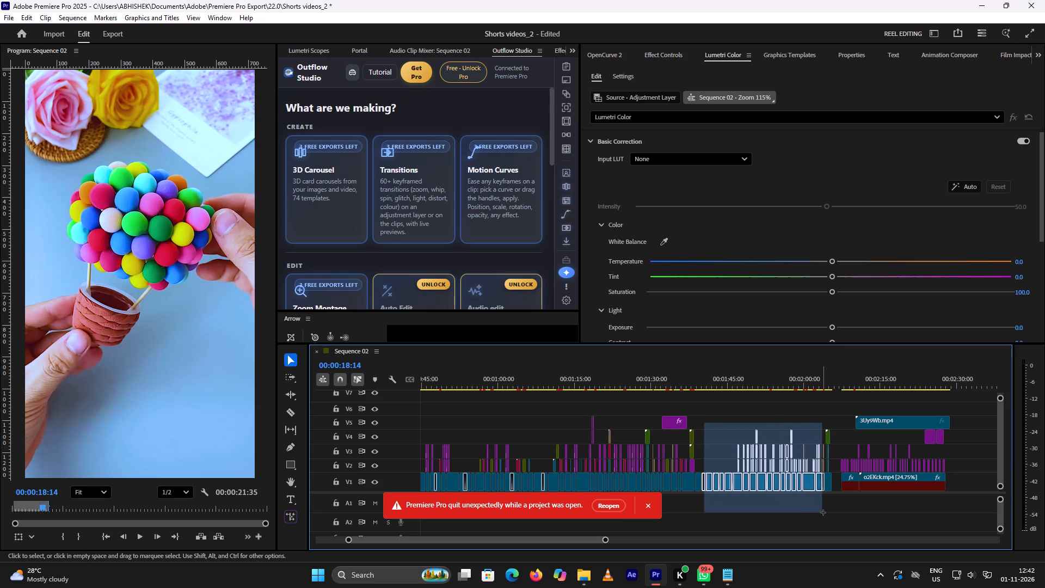
left_click_drag(823, 512, 833, 514)
key("Delete")
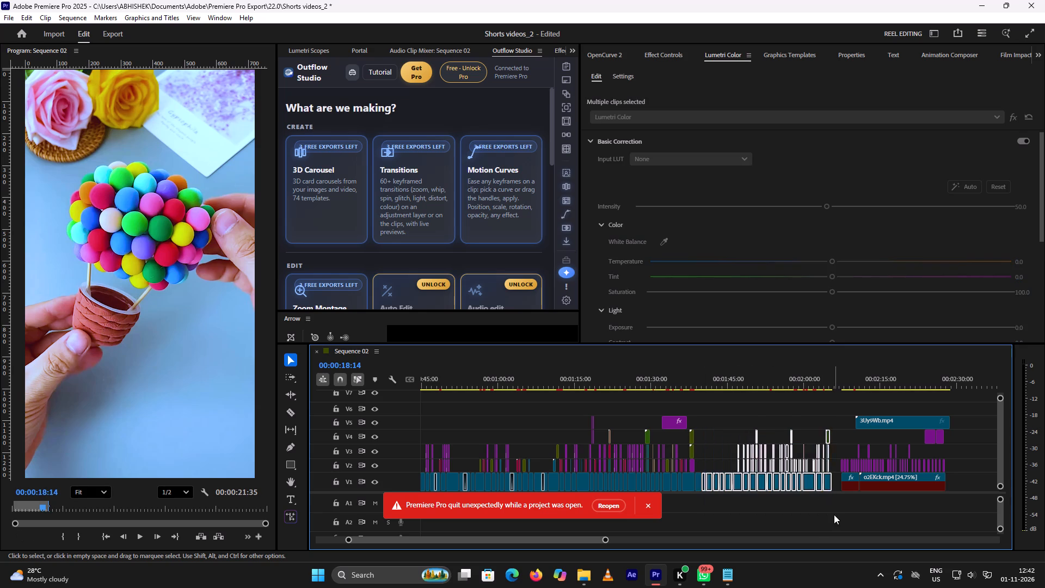
Move the long V7 clip and both Mis.Michiko clips on V6 about 33 seconds later together.
scroll(763, 479, "up", 4)
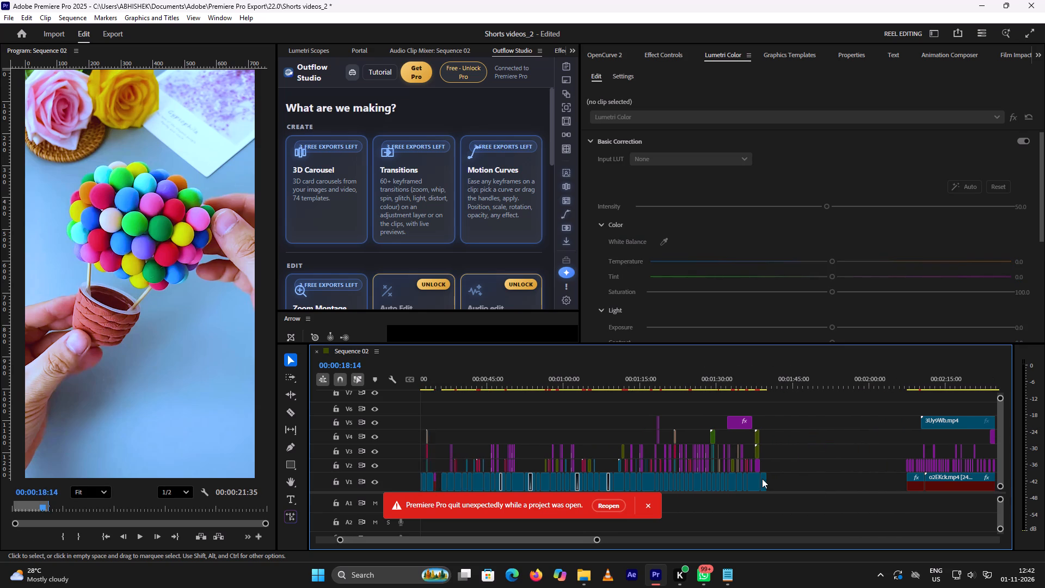
scroll(761, 479, "up", 10)
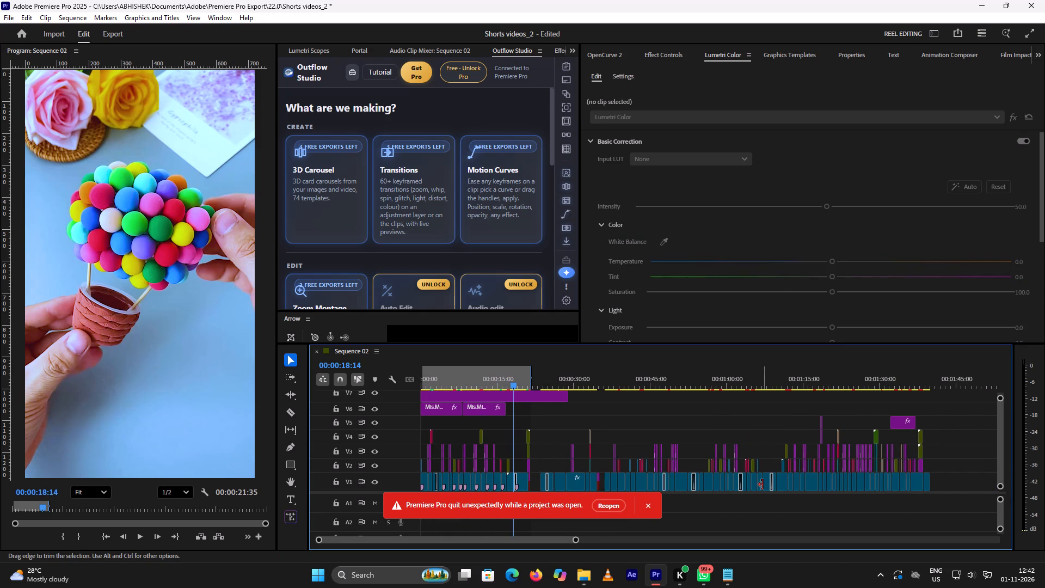
scroll(763, 485, "down", 4, "alt")
scroll(777, 488, "up", 6)
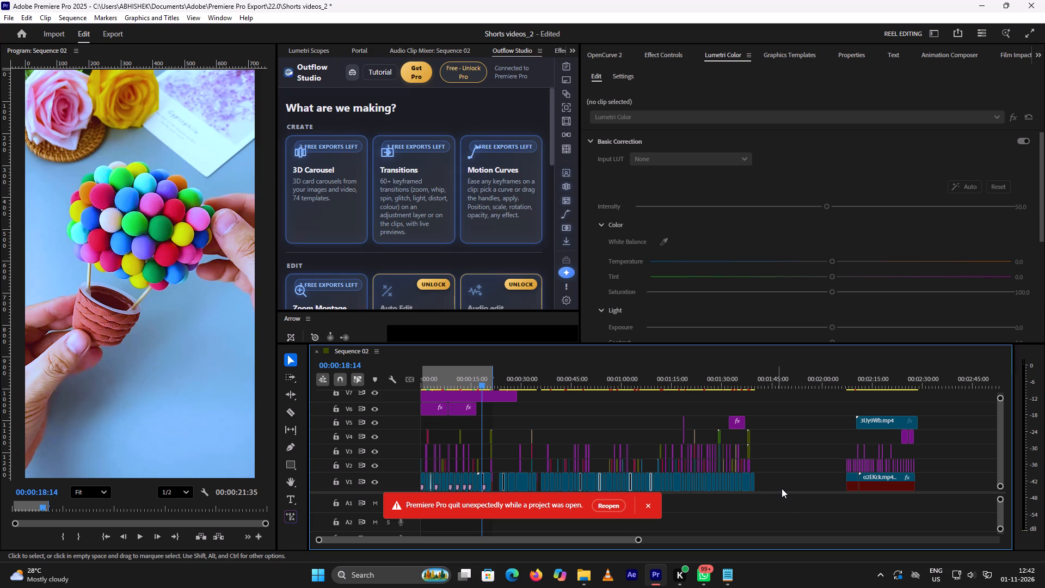
left_click_drag(519, 414, 474, 414)
left_click_drag(474, 414, 348, 386)
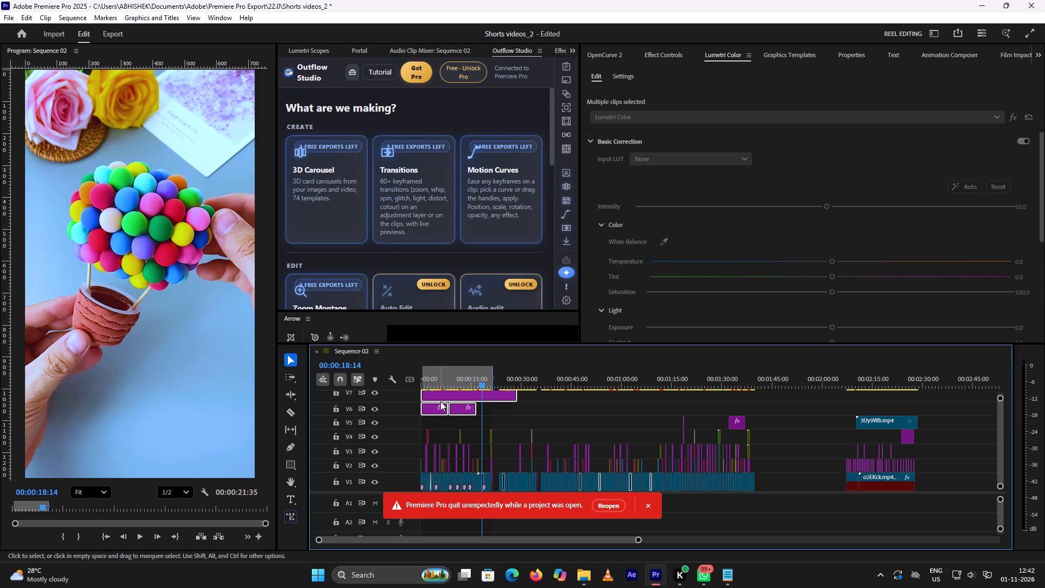
left_click_drag(441, 395, 605, 400)
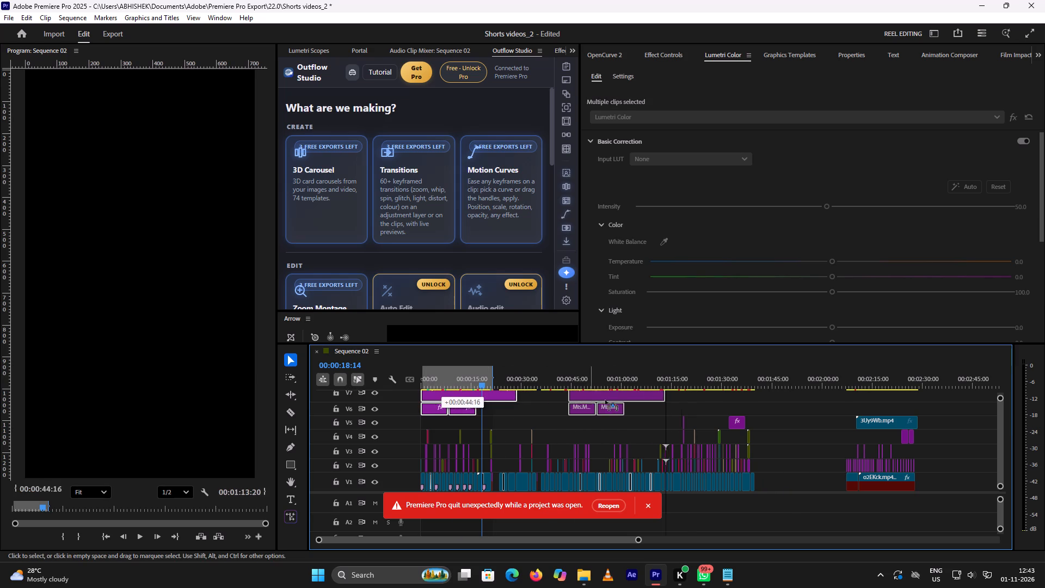
left_click_drag(605, 400, 554, 397)
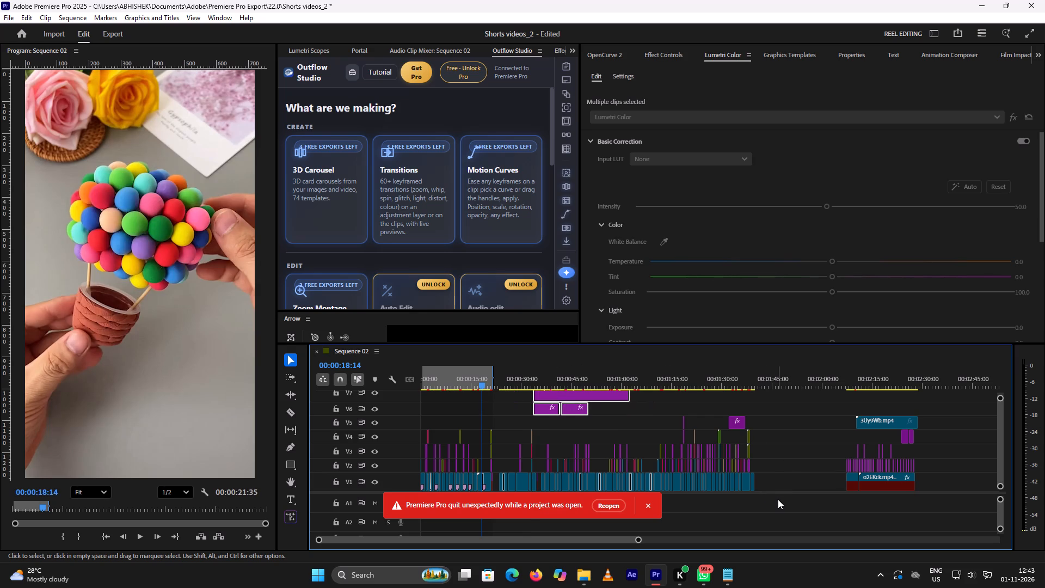
Dismiss the notification about the unexpected quit without reopening the project.
left_click_drag(775, 493, 507, 458)
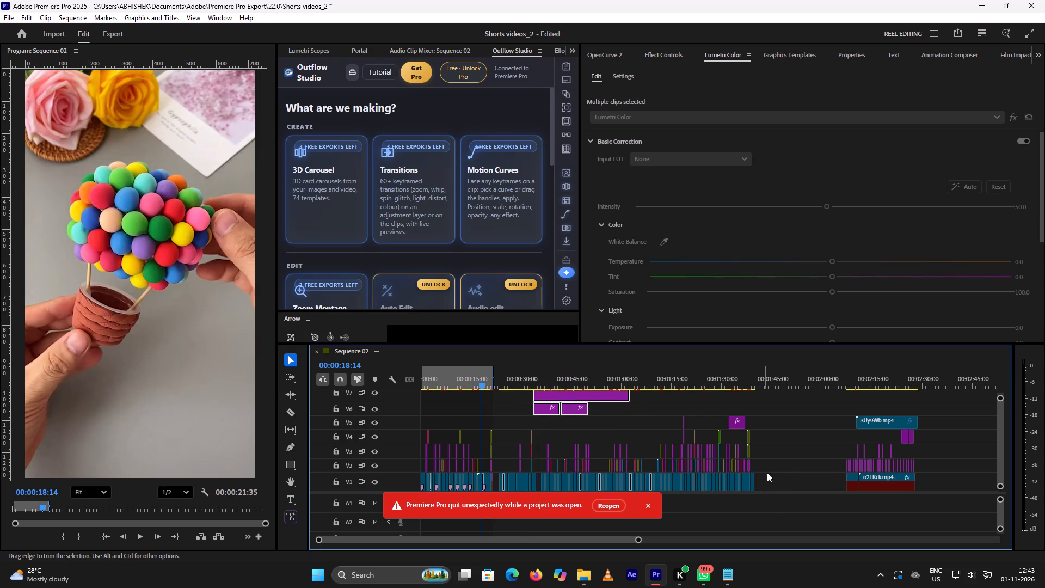
left_click(784, 472)
left_click(647, 504)
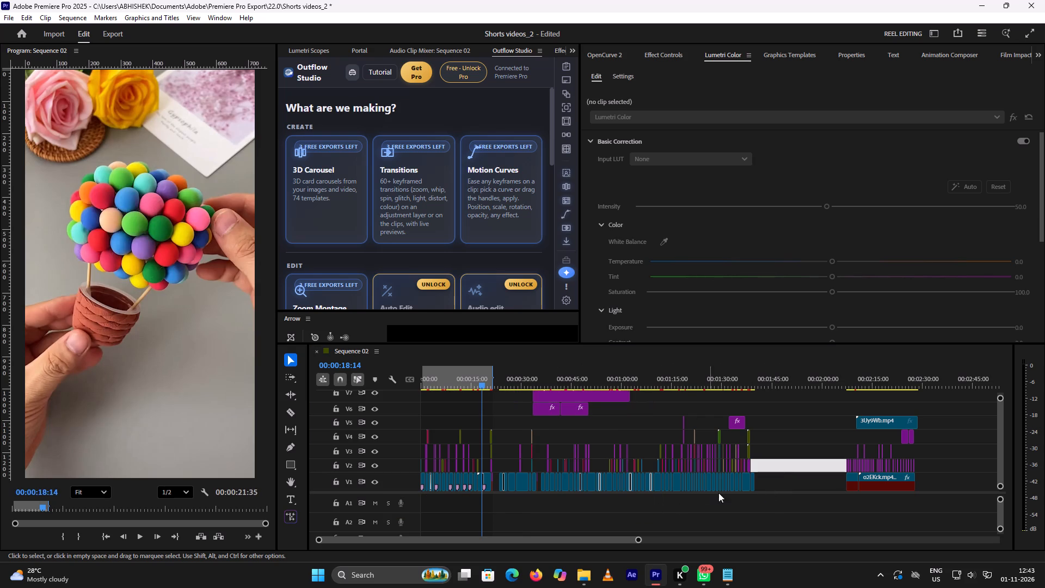
Move all clips of the sequence's first block, on V1 through V7, about 27 seconds later to free the start of the timeline.
left_click(774, 477)
left_click_drag(778, 482, 543, 433)
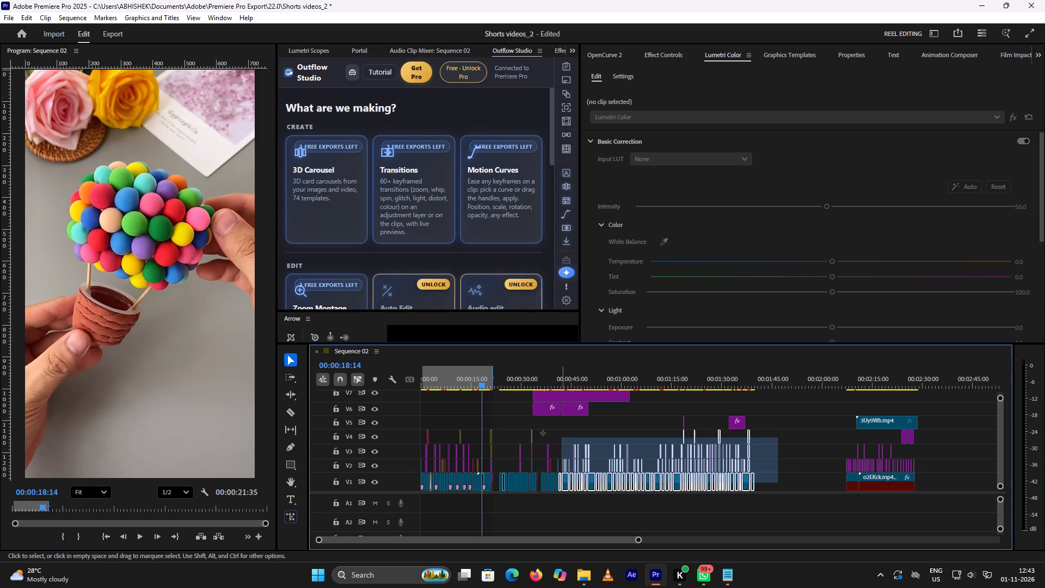
left_click_drag(543, 433, 362, 389)
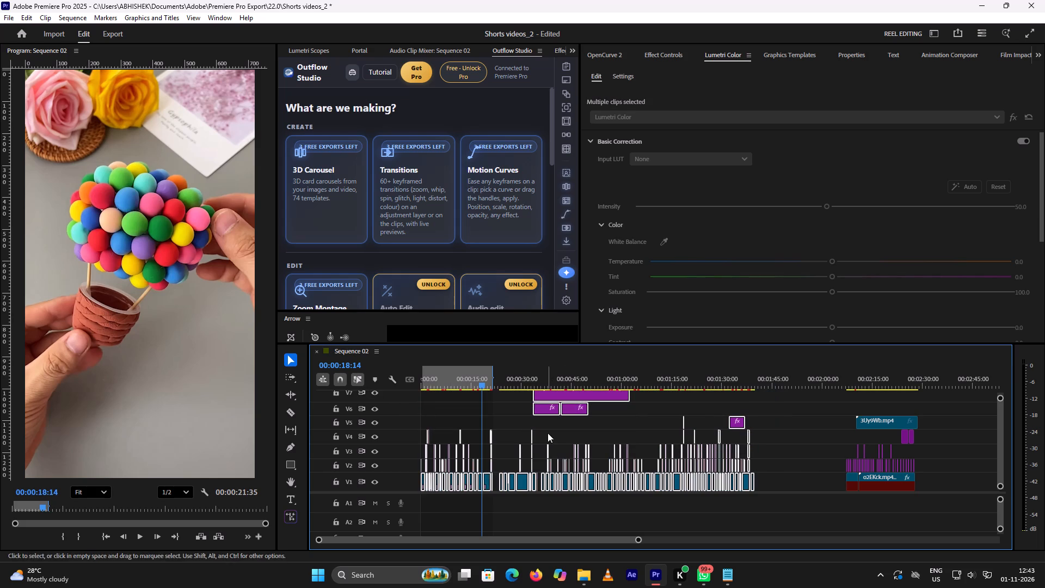
left_click_drag(564, 397, 608, 400)
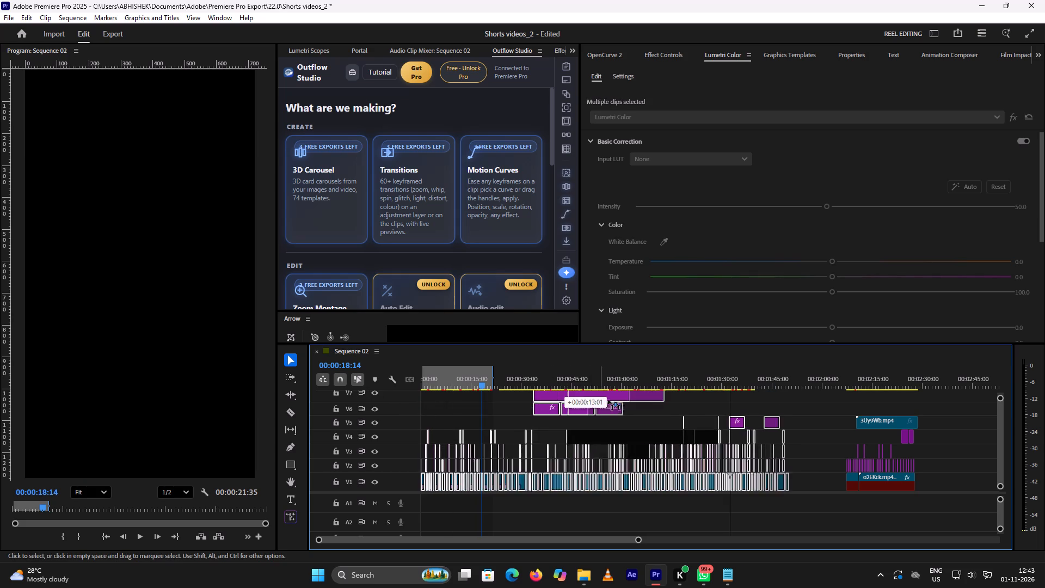
left_click_drag(608, 400, 652, 403)
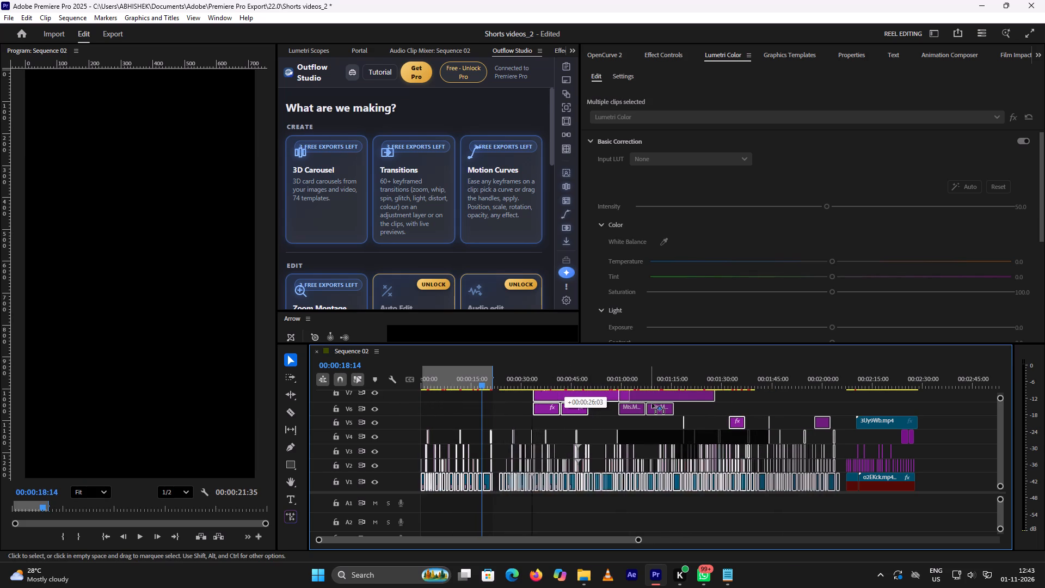
left_click_drag(652, 403, 654, 403)
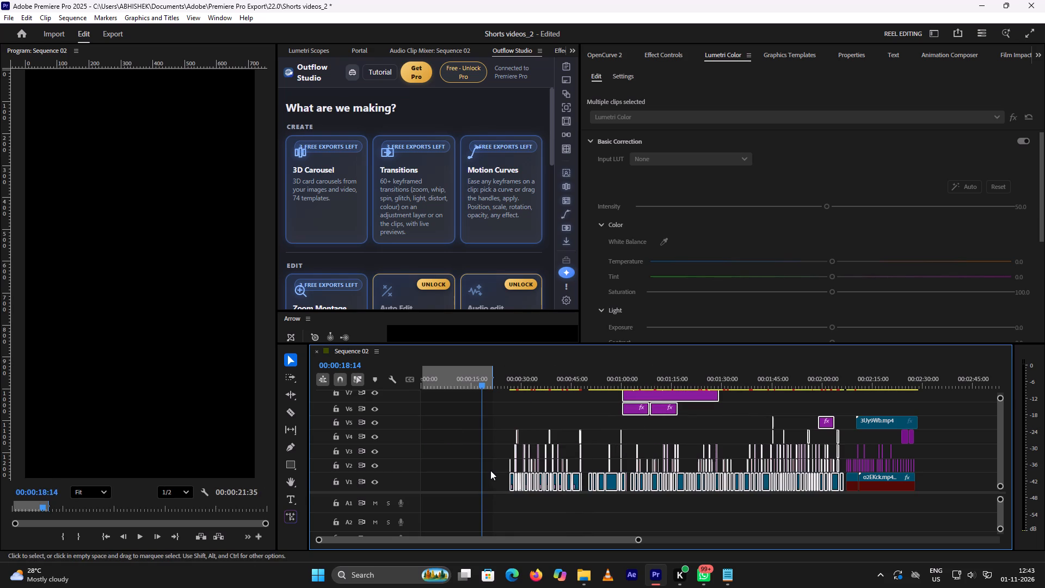
left_click(487, 468)
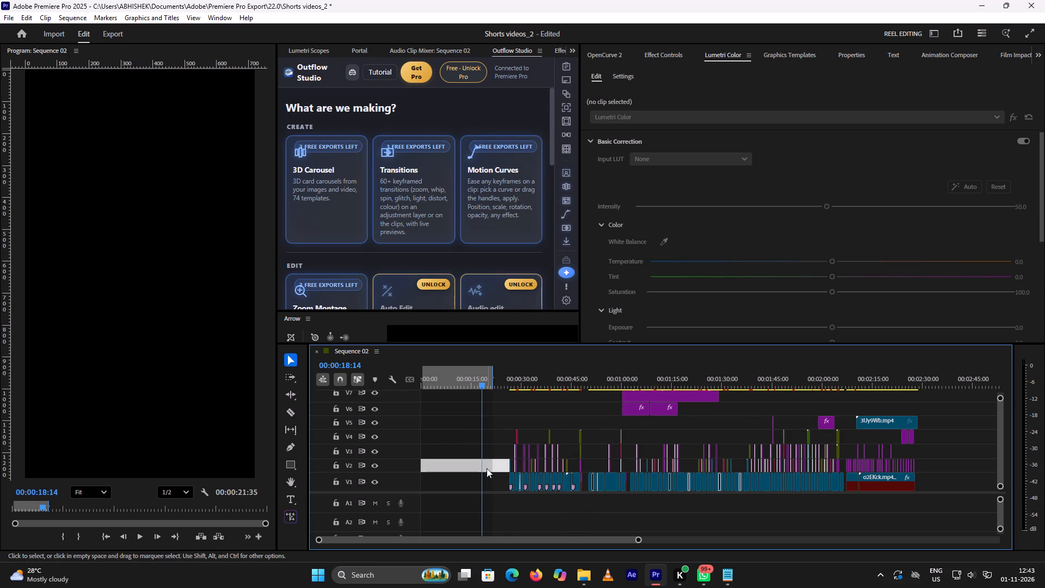
Browse the footage thumbnails in the Shorts videos_2 project for a craft clip to use in a new short.
scroll(501, 47, "down", 1)
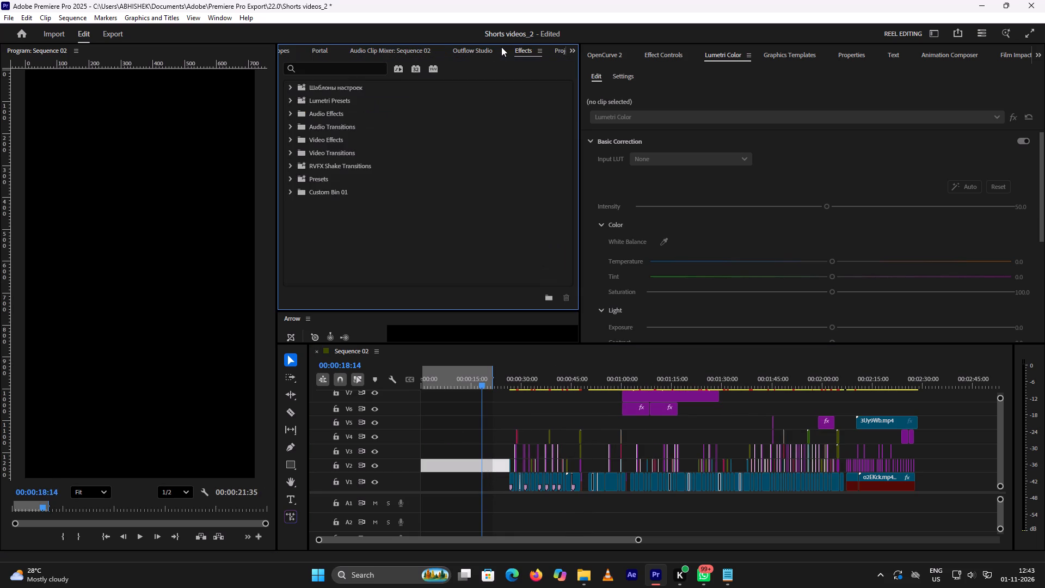
scroll(501, 47, "down", 5)
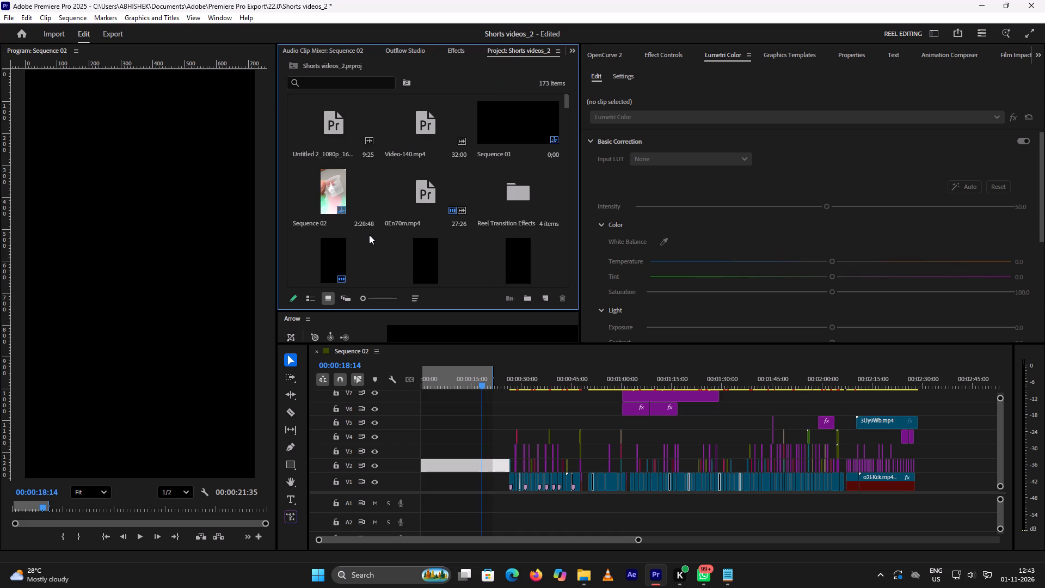
scroll(483, 181, "down", 5)
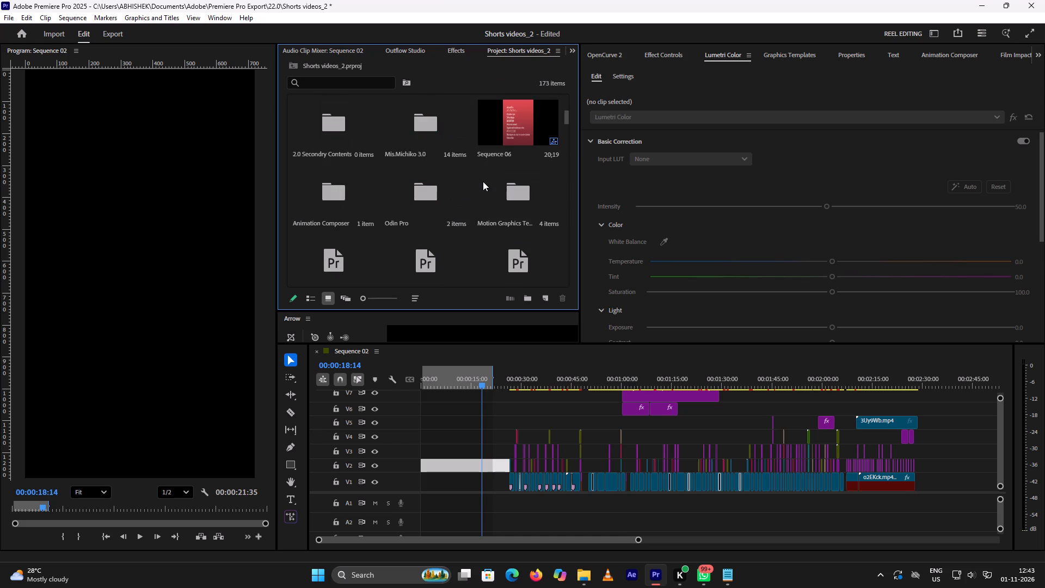
scroll(483, 181, "down", 9)
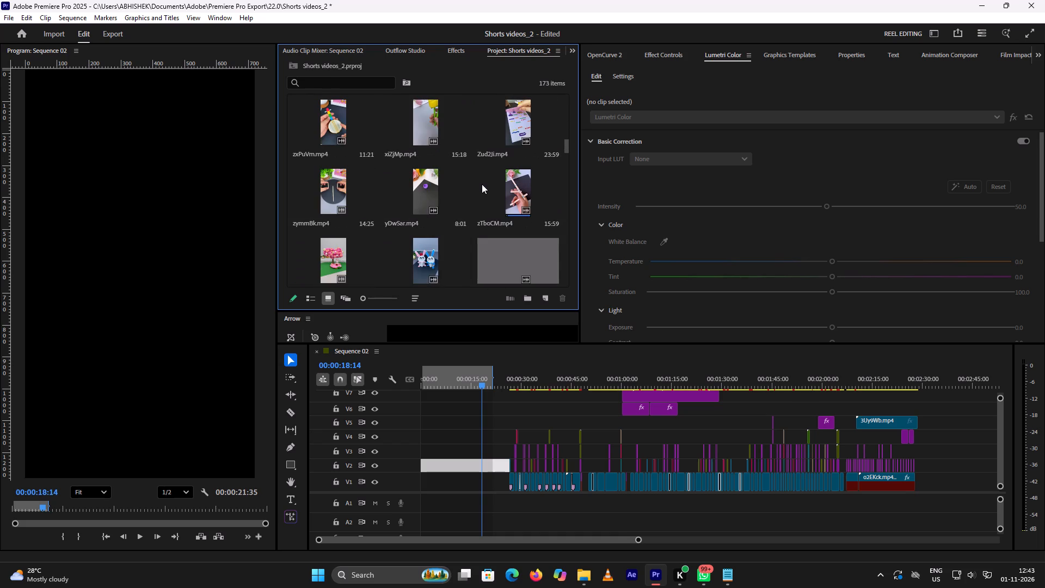
scroll(482, 184, "down", 3)
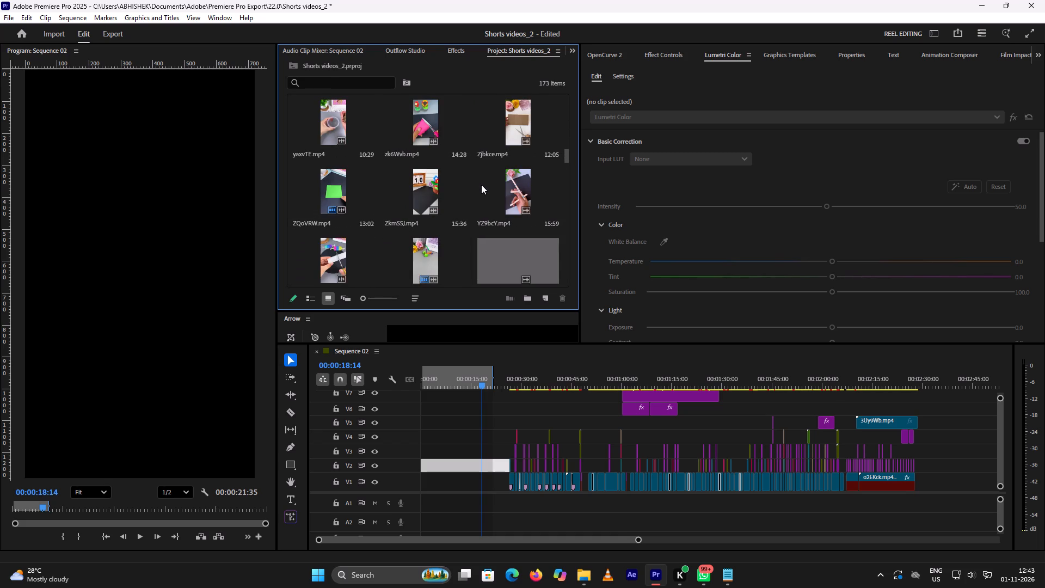
scroll(481, 185, "down", 3)
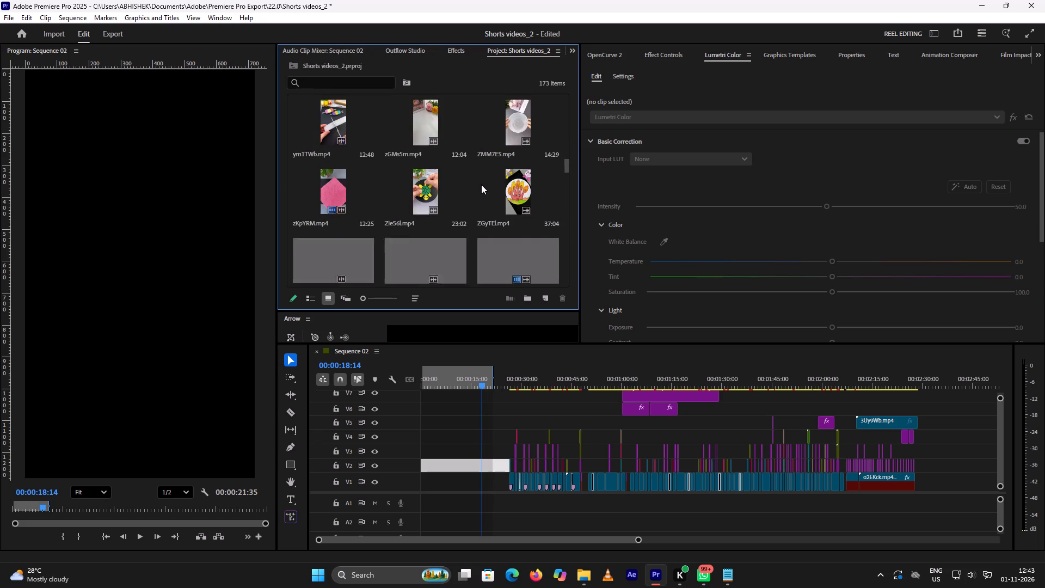
scroll(481, 186, "down", 1)
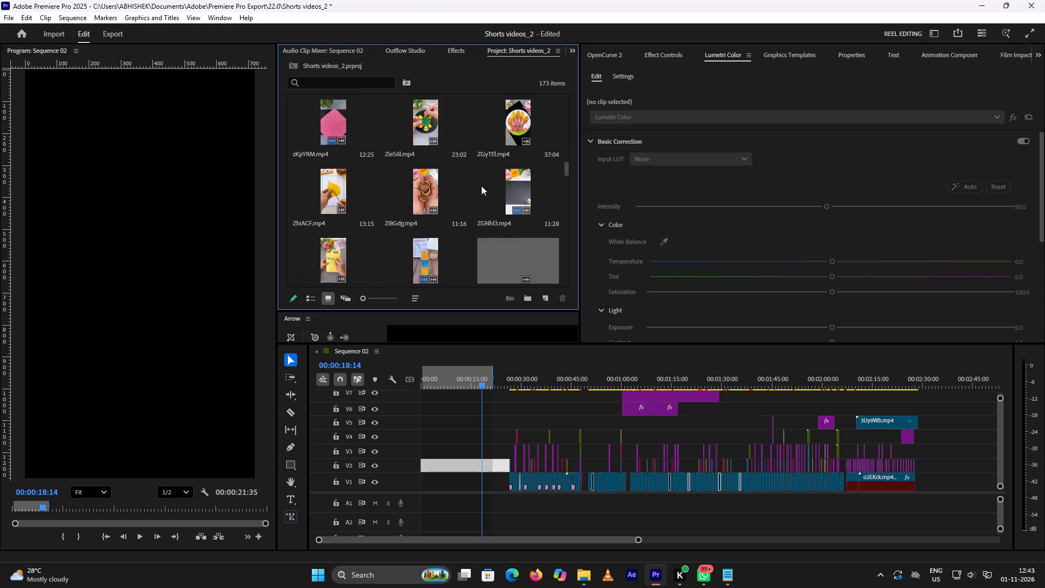
scroll(481, 186, "down", 4)
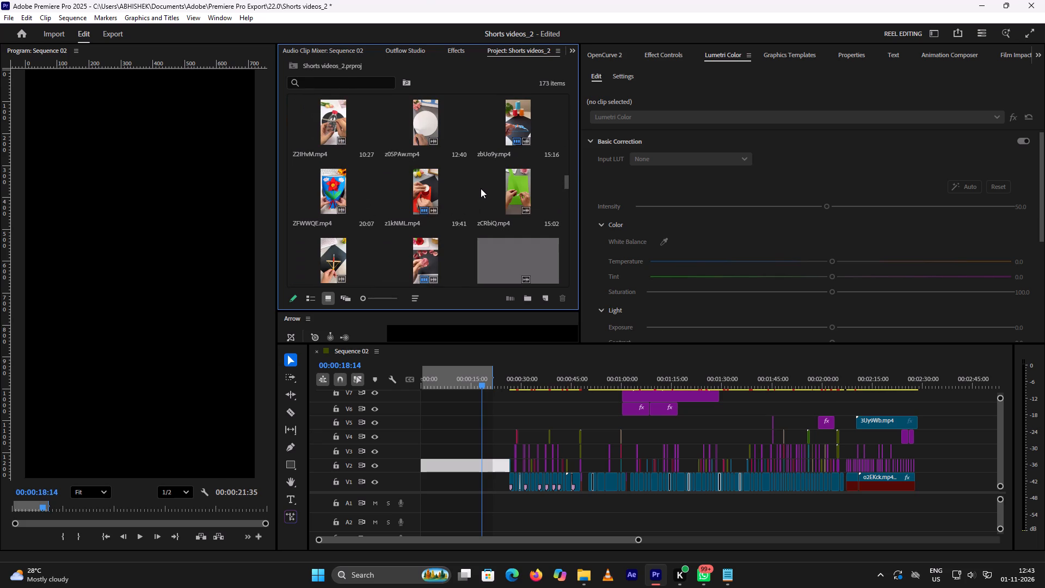
scroll(481, 188, "down", 2)
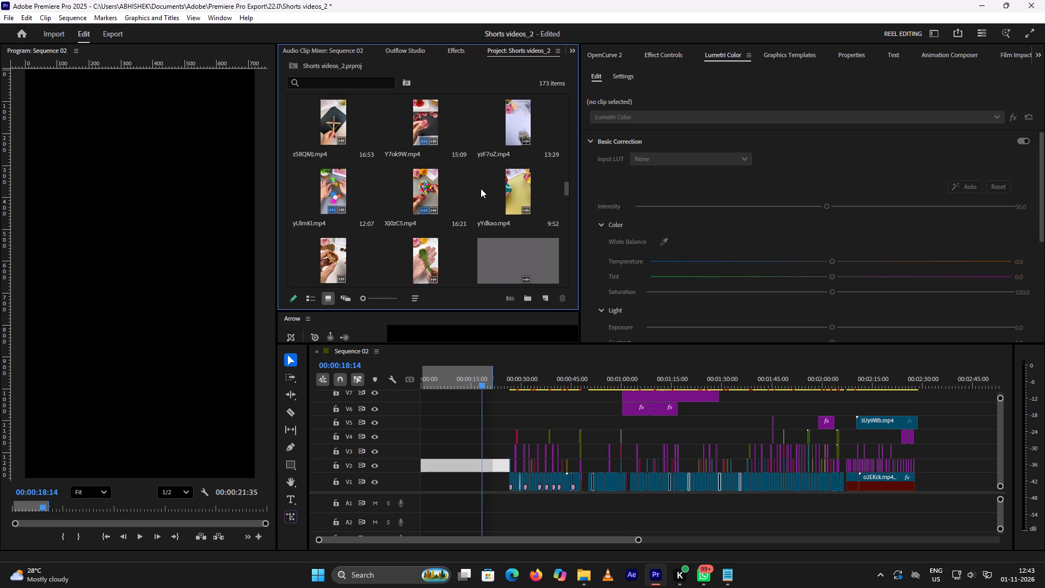
scroll(481, 188, "down", 1)
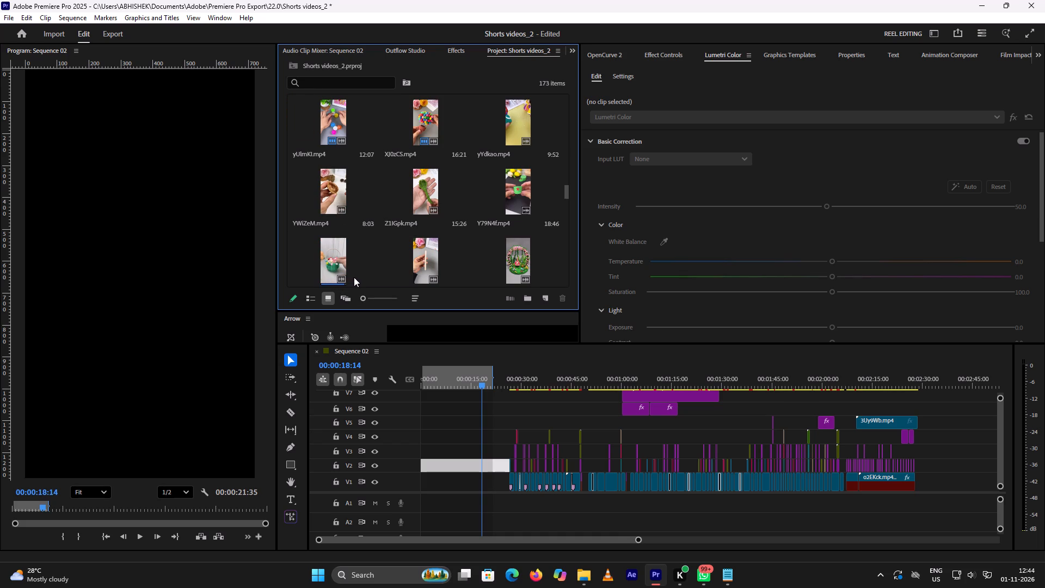
Open the flower-arch craft clip YfMhTz.mp4 in the Source Monitor to preview it.
left_click(427, 281)
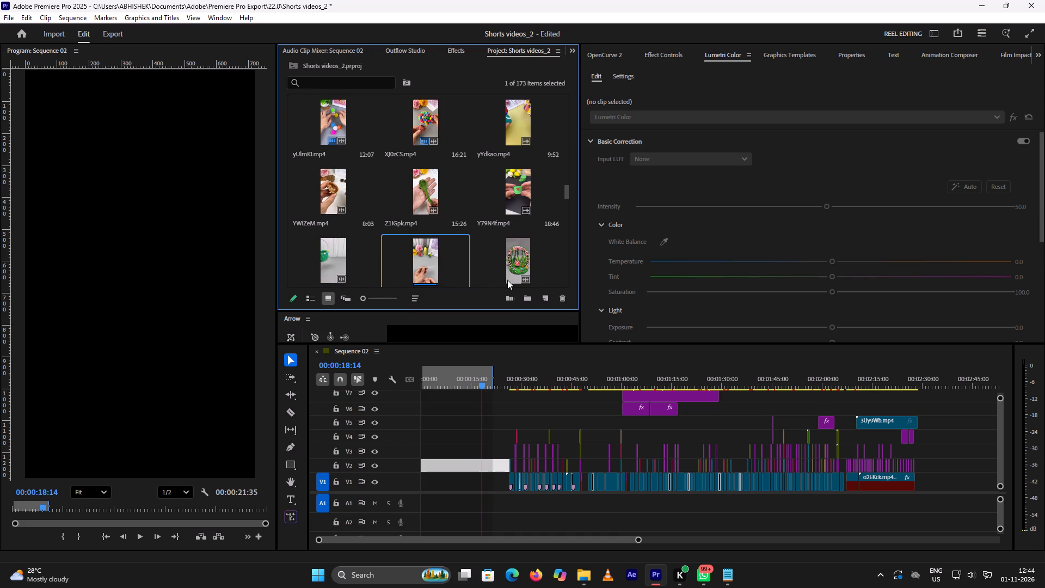
left_click(518, 279)
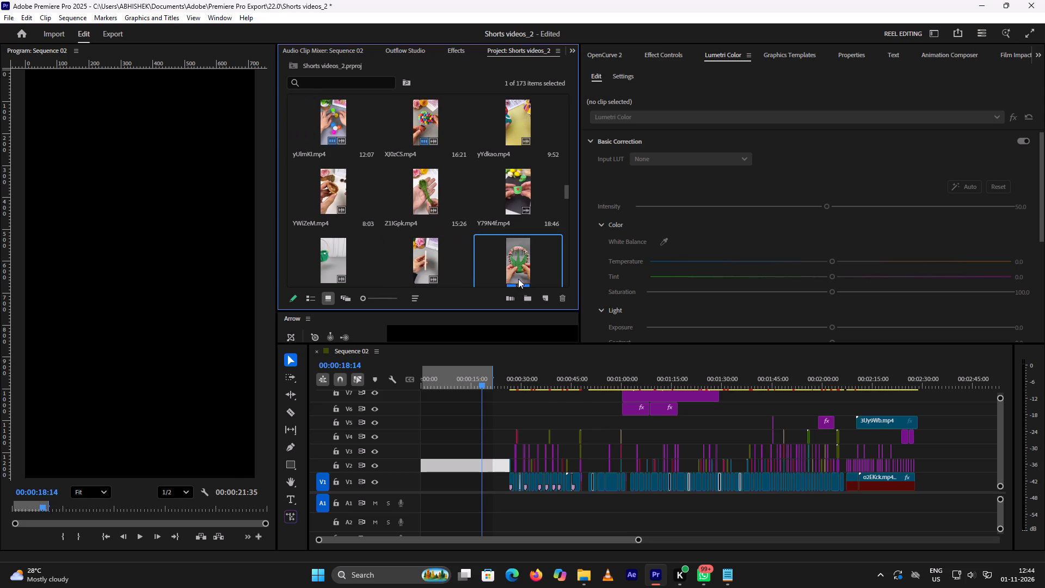
left_click(518, 279)
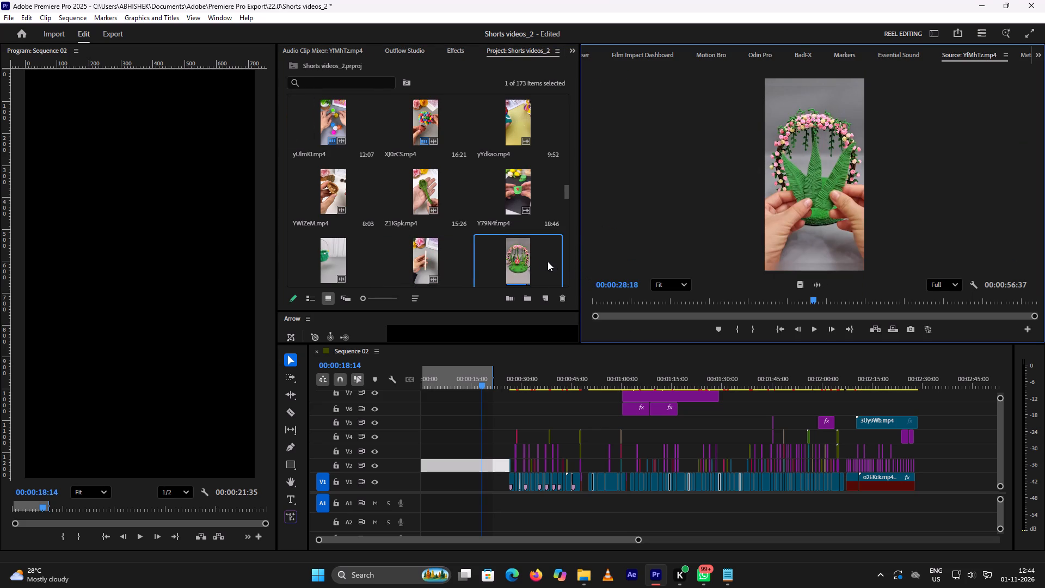
Load the donut clip ytEVVe.mp4 as source and place only its video on V1 at the start of Sequence 02.
scroll(542, 259, "down", 2)
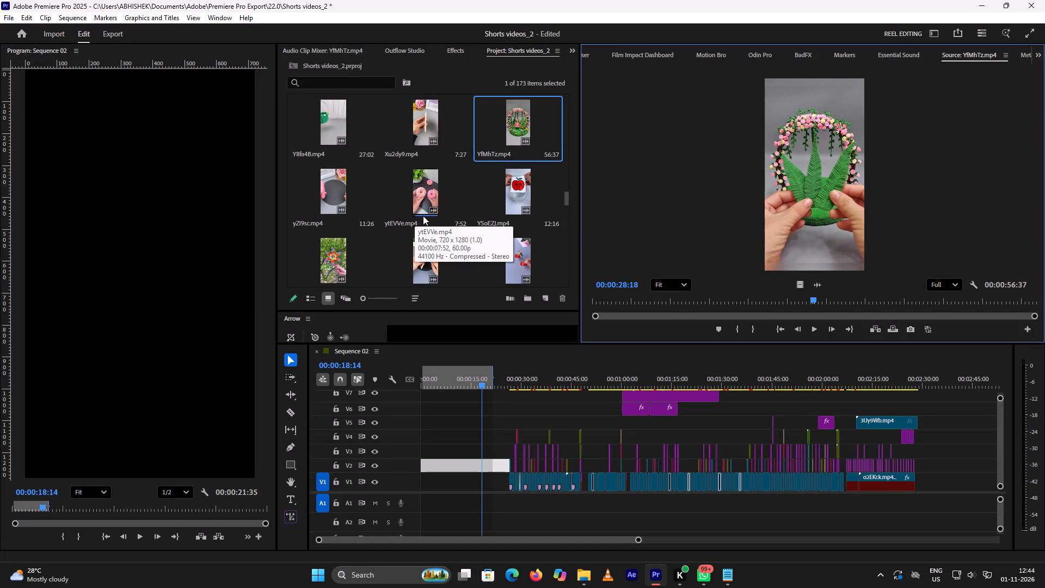
double_click(434, 196)
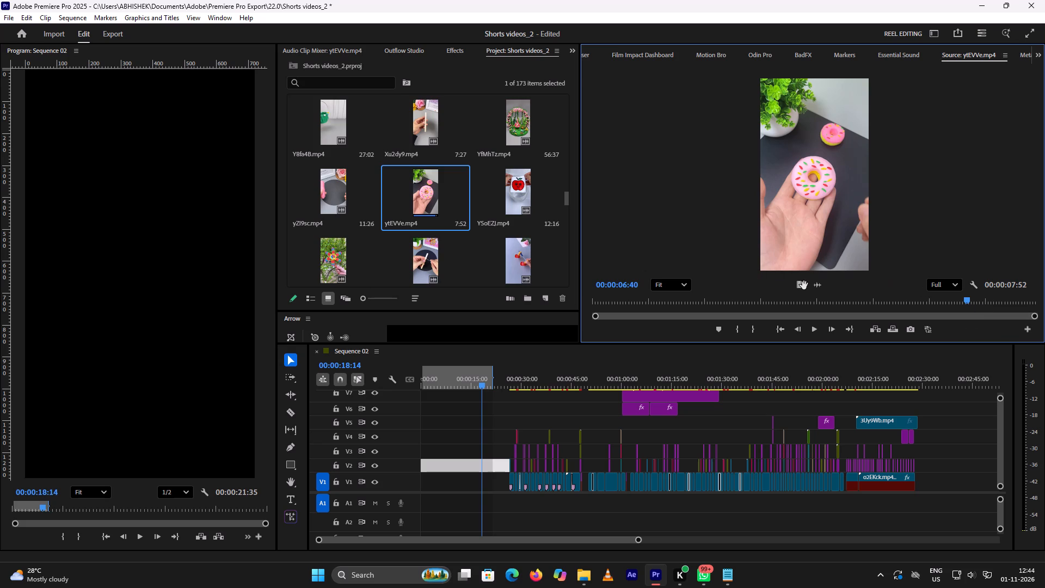
left_click_drag(802, 287, 446, 462)
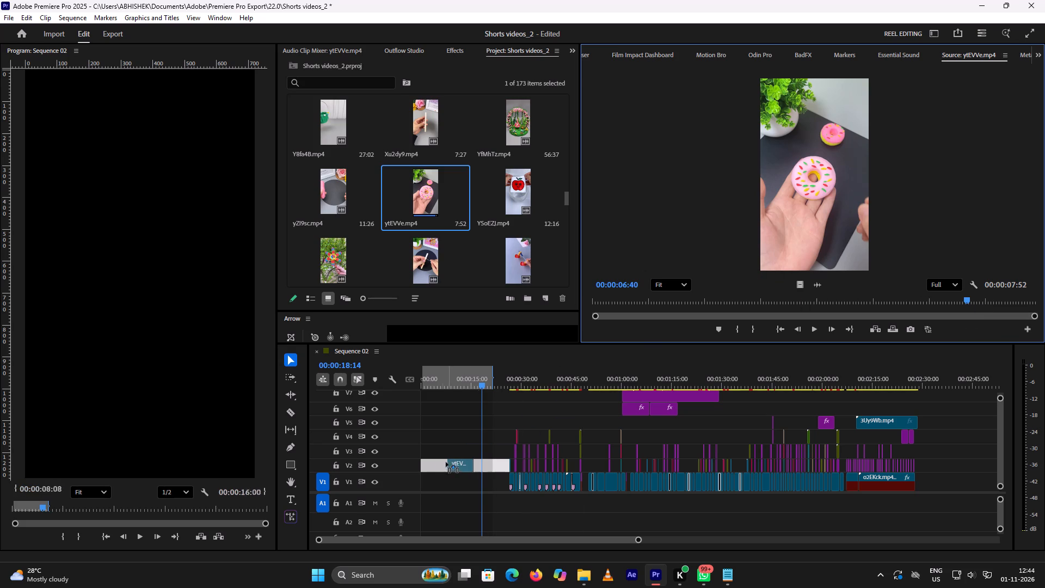
left_click_drag(446, 462, 404, 482)
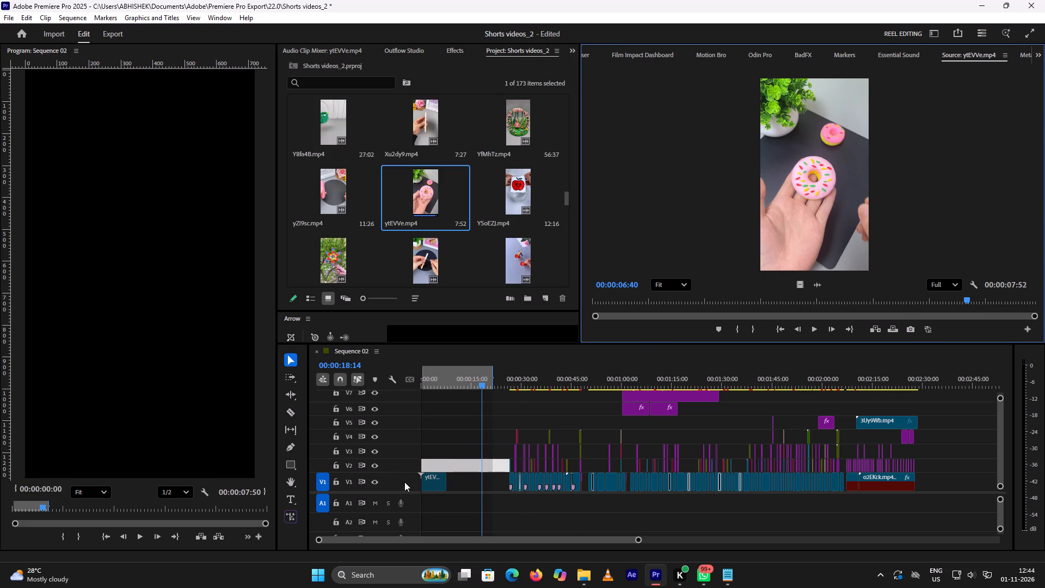
Rate-stretch the ytEVVe.mp4 clip on V1 to 63.47% speed, extending its end to about 12:20.
scroll(472, 465, "up", 10, "alt")
scroll(520, 465, "up", 11)
scroll(537, 471, "up", 6, "alt")
scroll(558, 477, "up", 10)
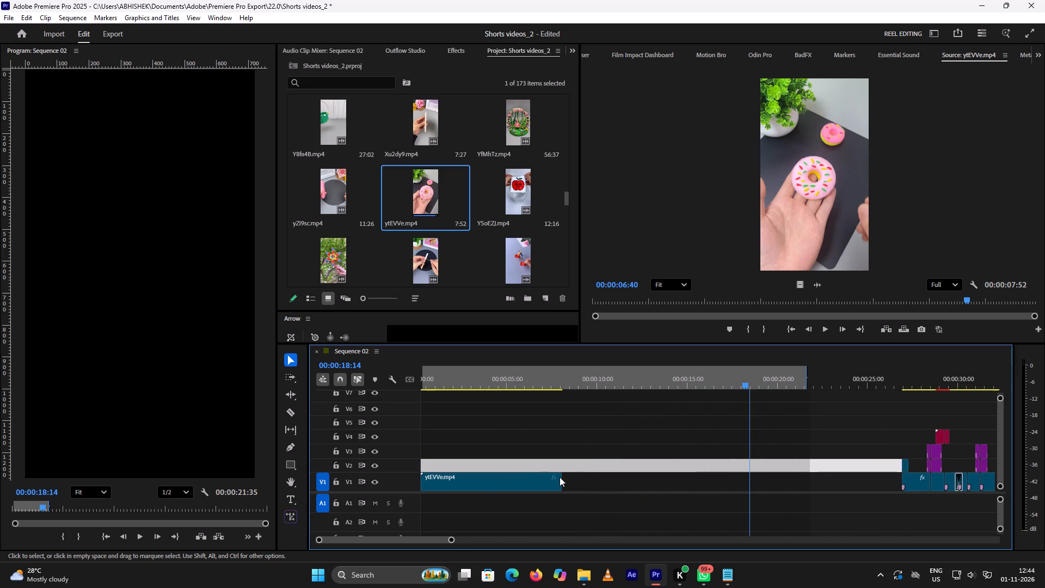
left_click(551, 480)
key("r")
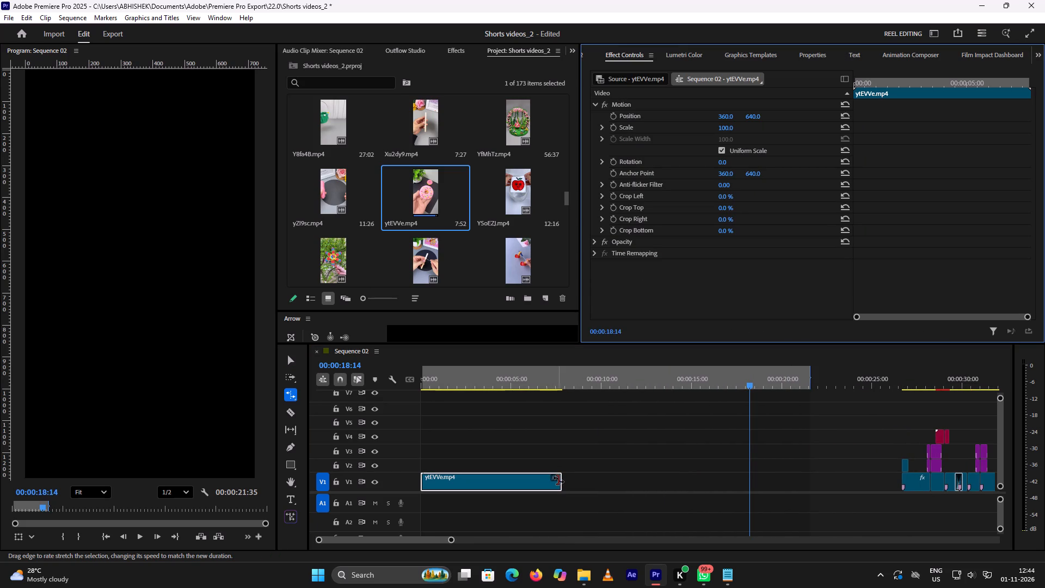
left_click_drag(561, 481, 628, 486)
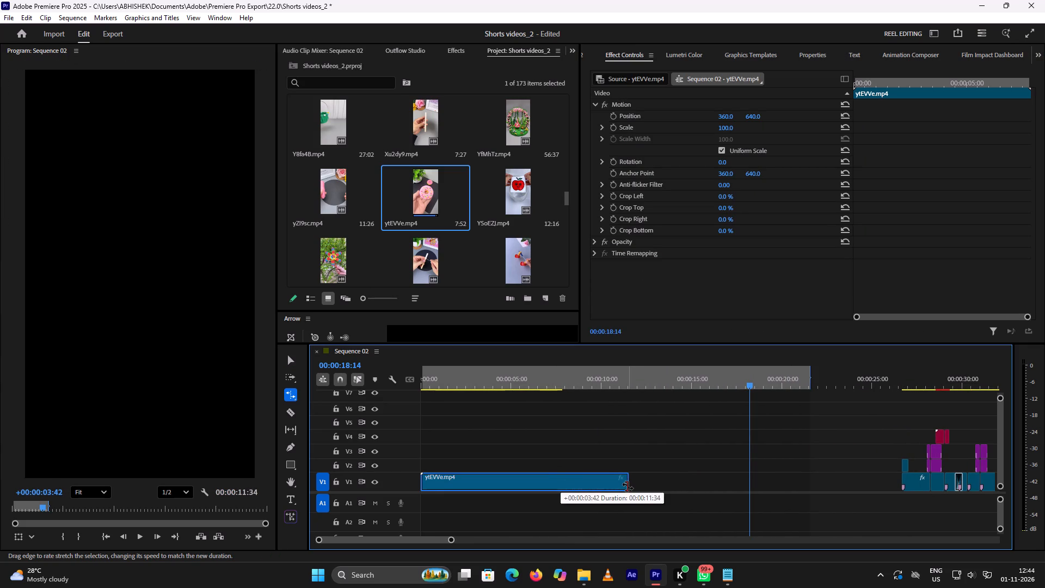
left_click_drag(628, 486, 641, 483)
left_click_drag(641, 483, 642, 483)
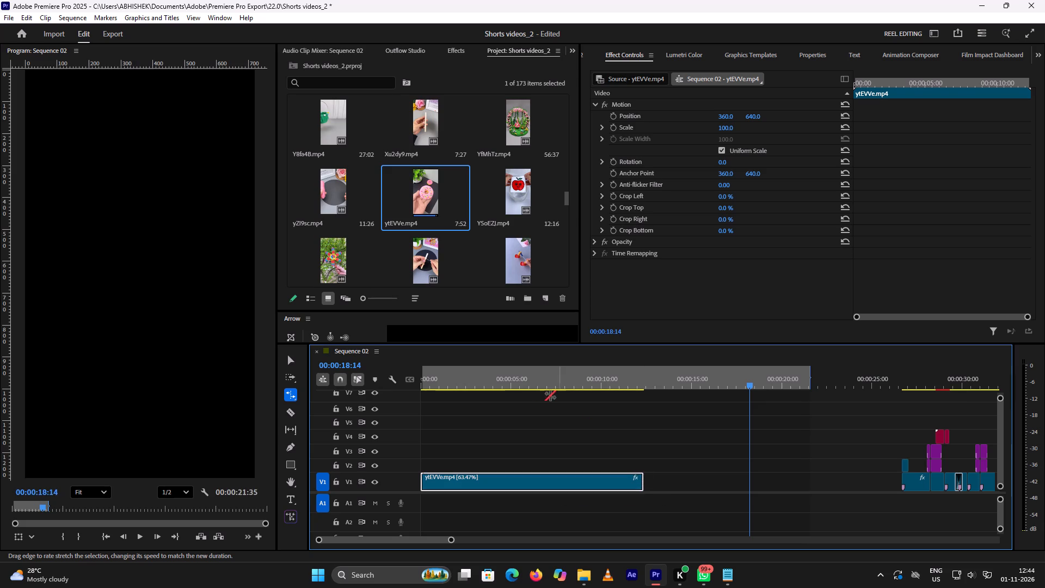
Play the slowed donut clip from the start of the sequence to review its pacing, and return the playhead to the start.
left_click(451, 377)
key("v")
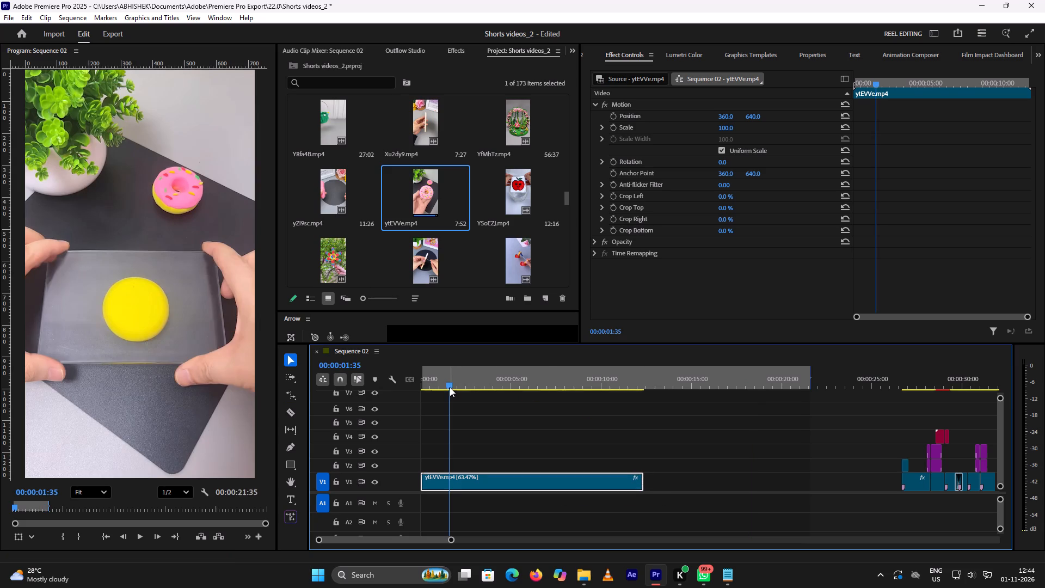
left_click_drag(449, 387, 328, 383)
key("space")
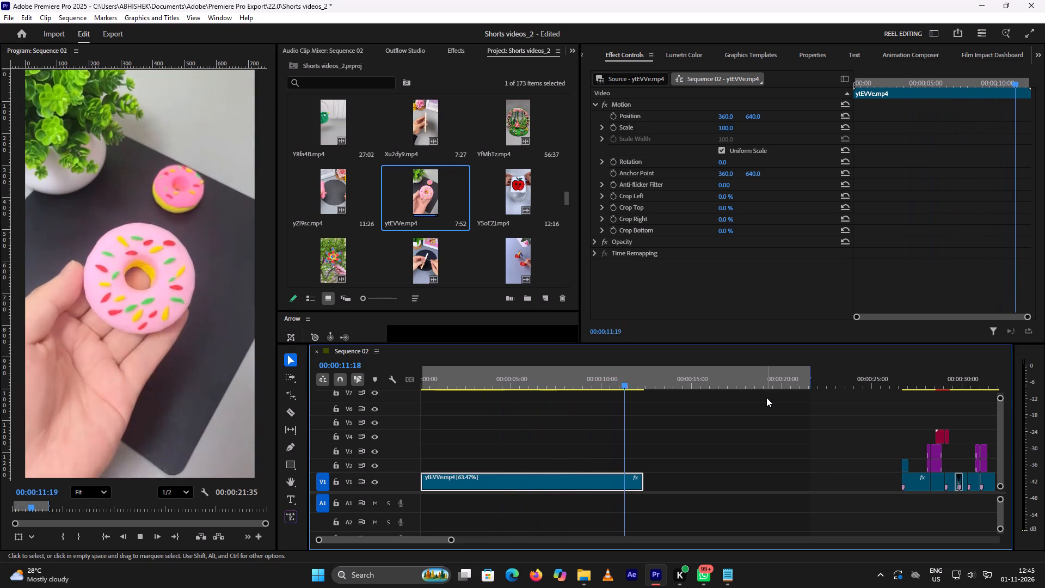
key("space")
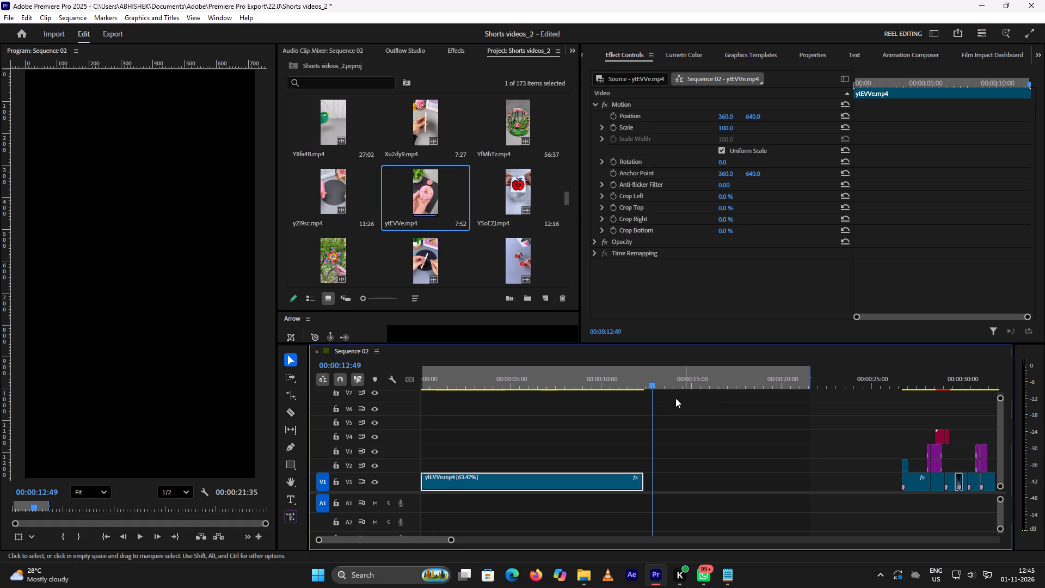
left_click(679, 390)
left_click(679, 380)
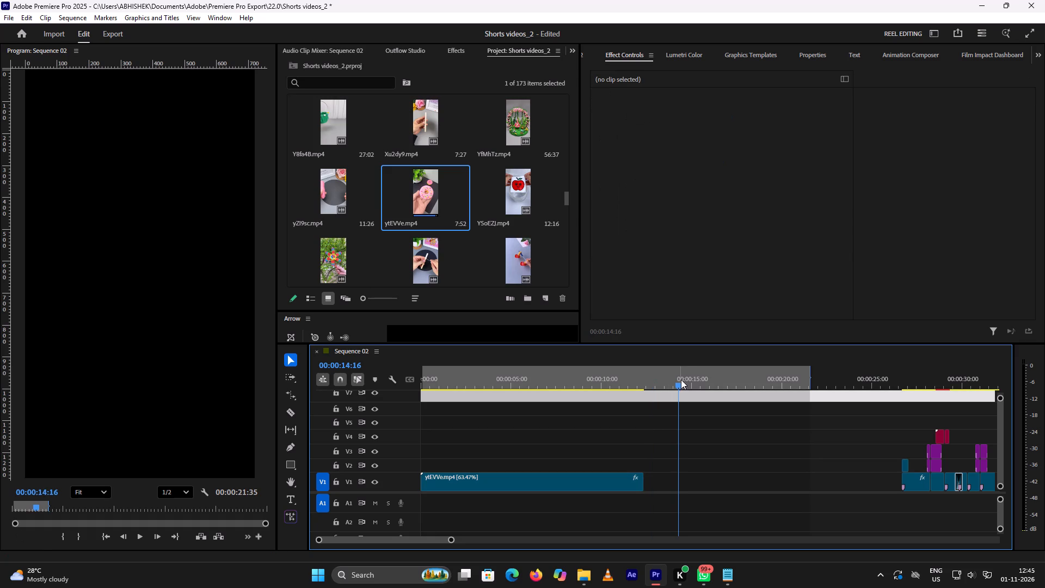
left_click(734, 451)
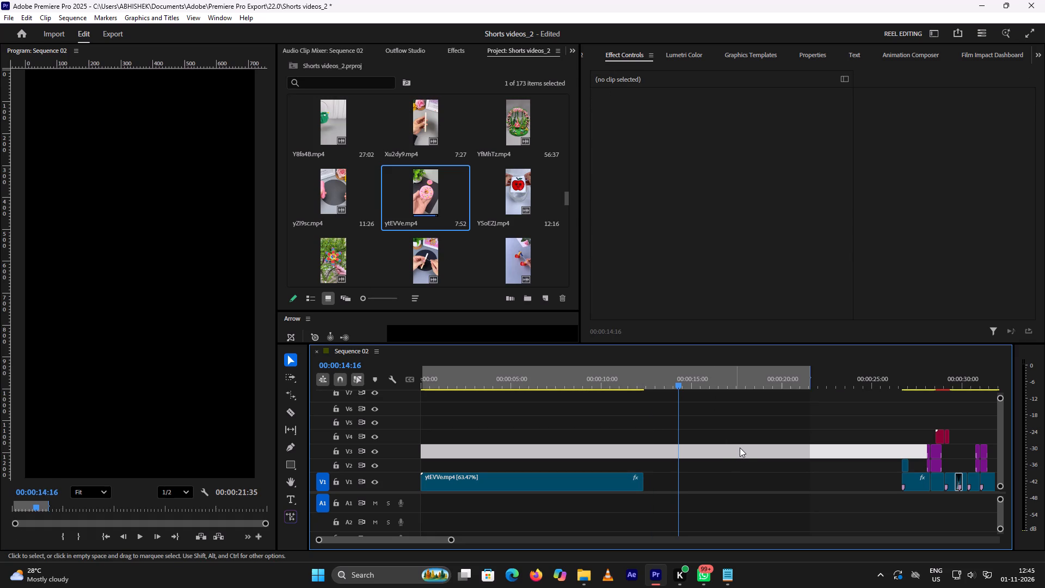
left_click_drag(680, 384, 368, 378)
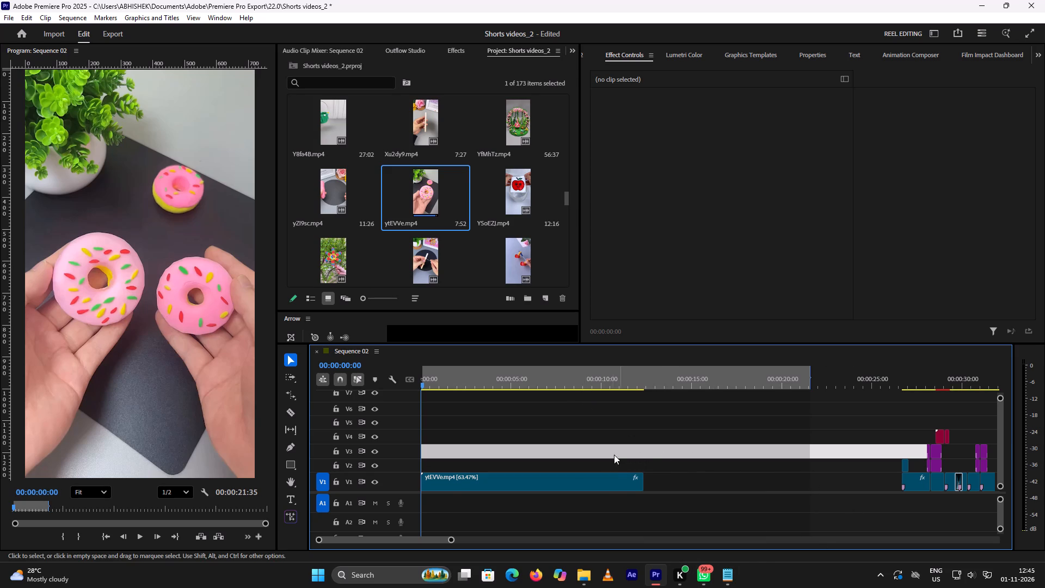
Run Scene Edit Detection on the ytEVVe.mp4 clip, applying a cut and creating a clip marker at each detected cut point.
left_click(608, 483)
right_click(608, 482)
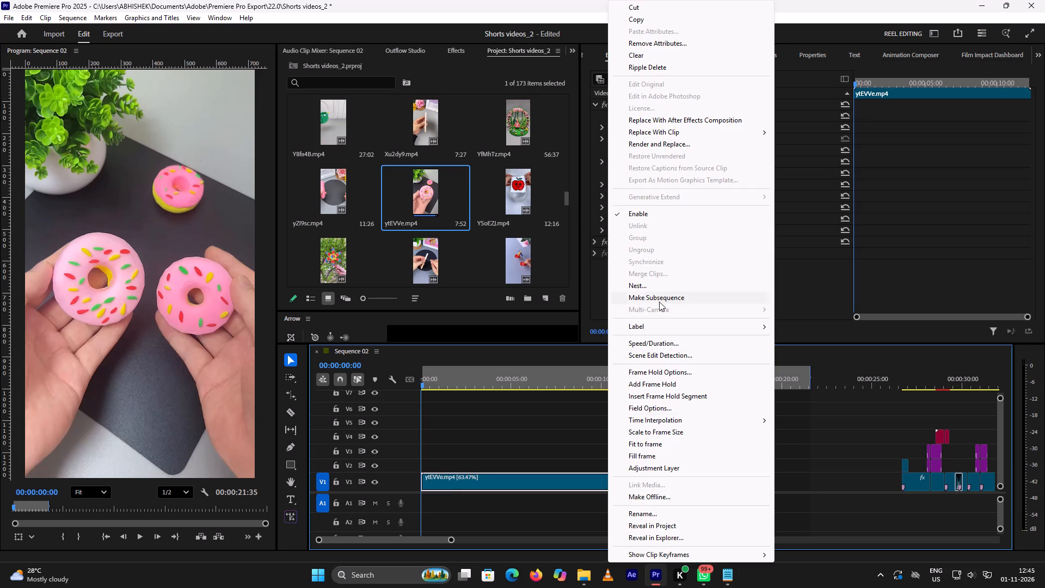
left_click(673, 353)
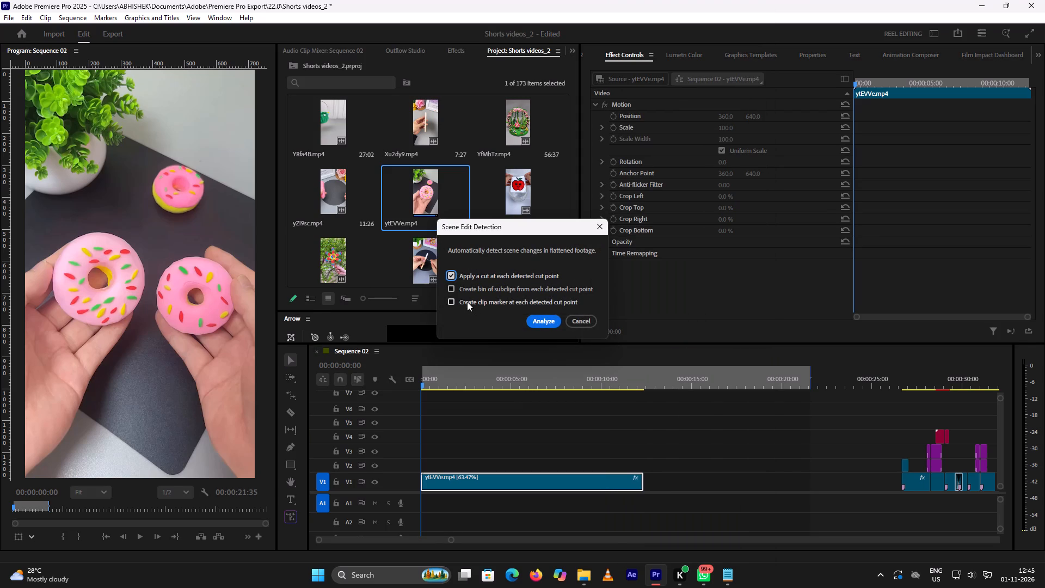
left_click(456, 301)
left_click(553, 323)
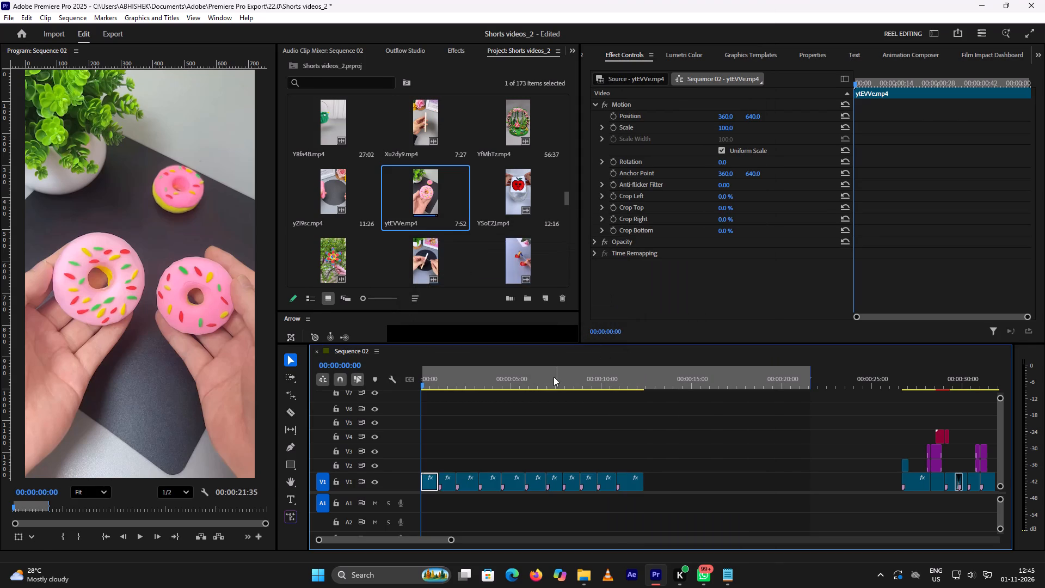
Scrub through all the cut donut segments on V1 to examine each scene, and return the playhead to the start.
scroll(495, 418, "up", 5, "alt")
scroll(495, 418, "up", 11)
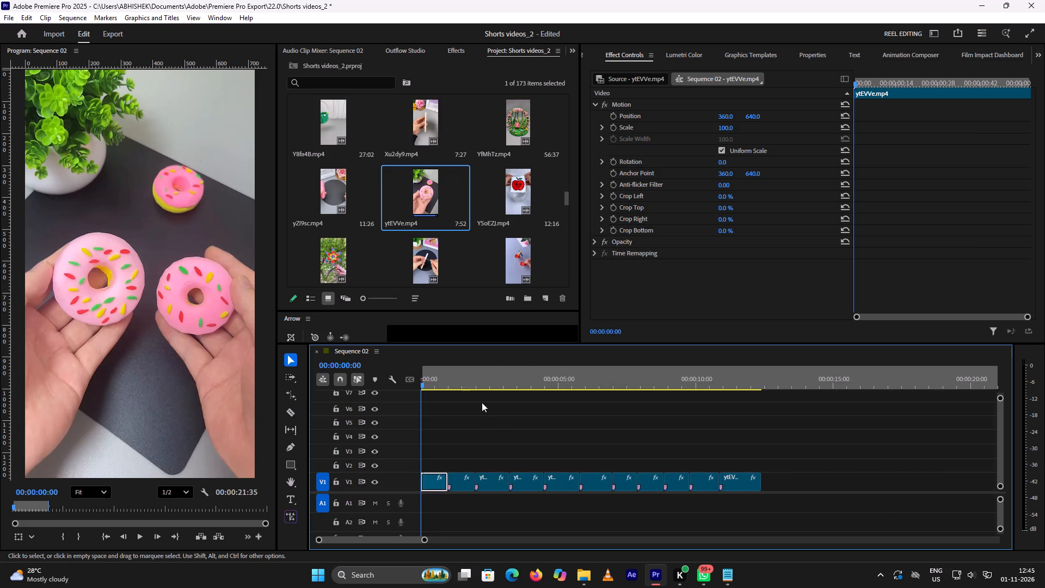
scroll(456, 383, "up", 11, "alt")
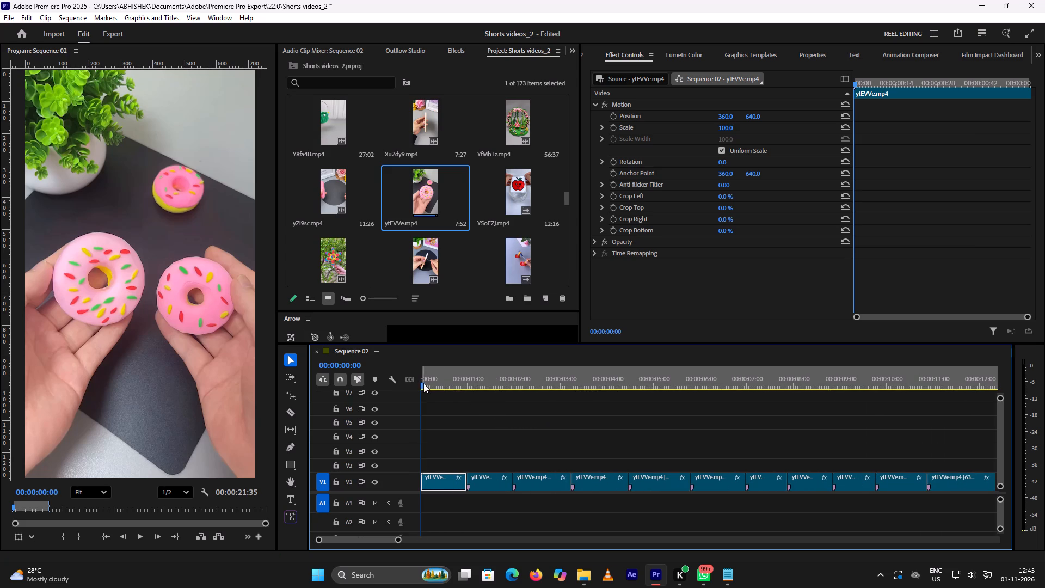
left_click_drag(424, 383, 476, 391)
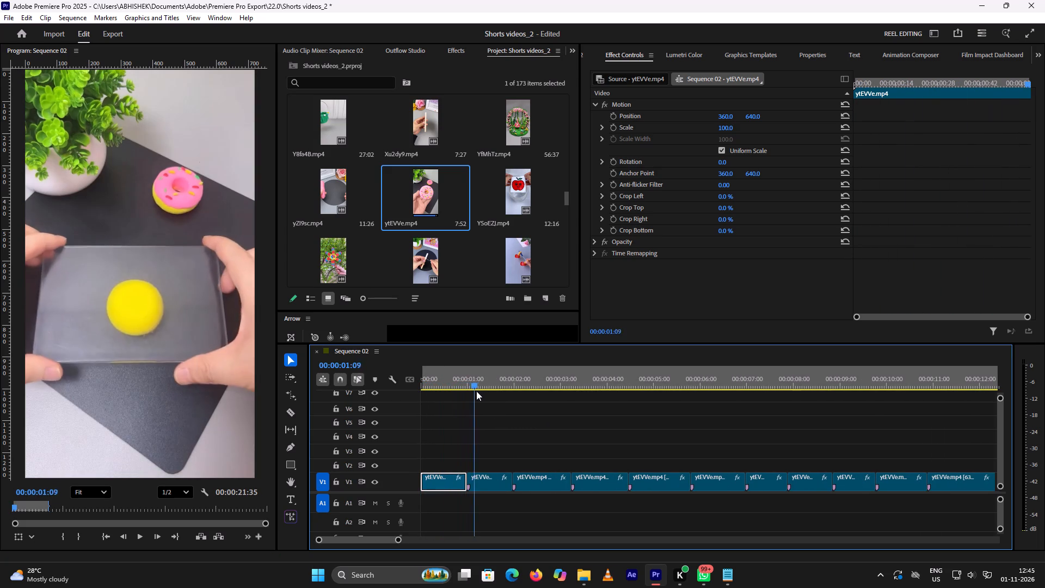
left_click_drag(476, 391, 561, 410)
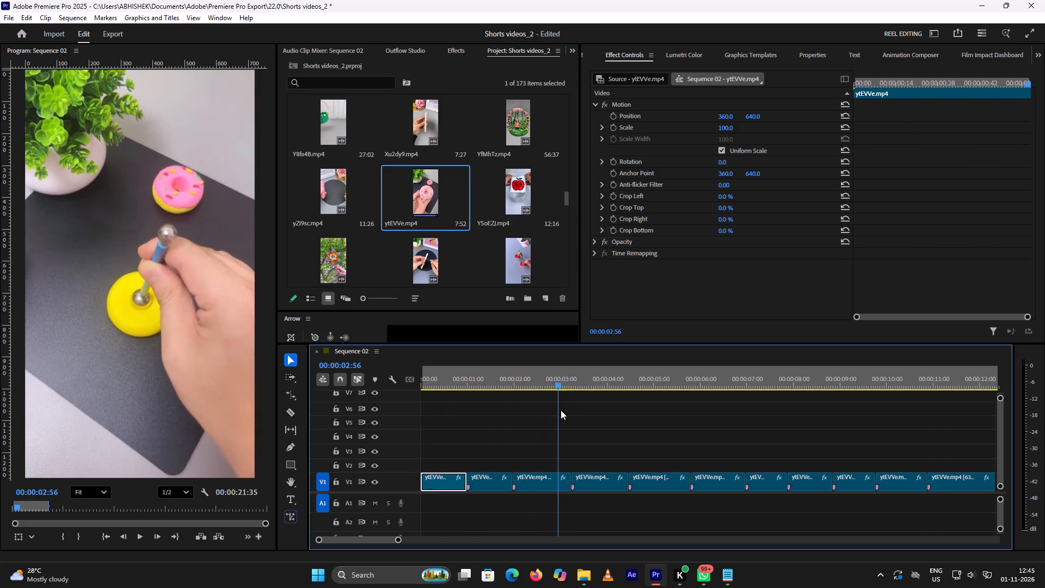
left_click_drag(561, 410, 629, 434)
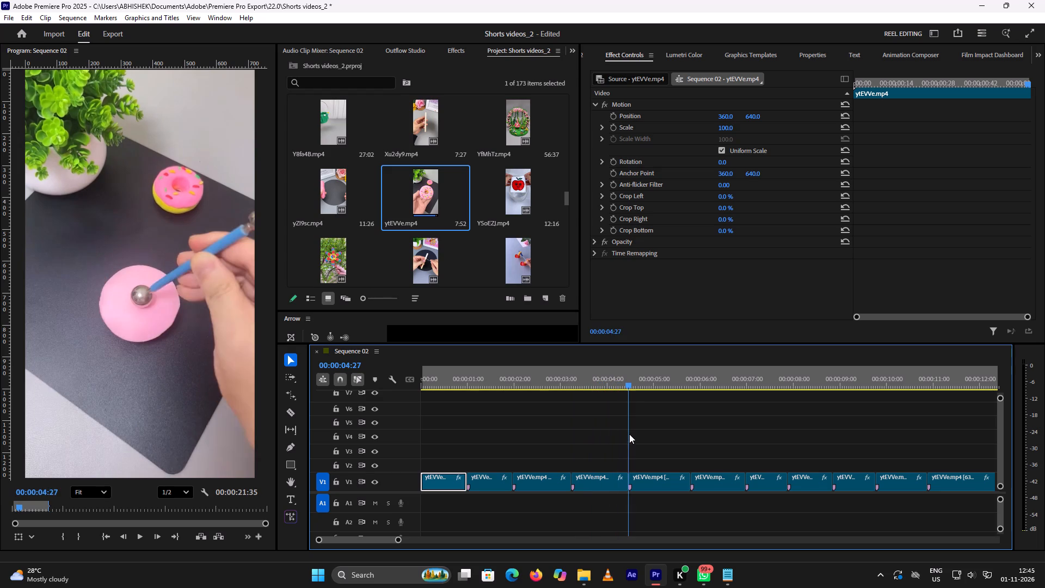
left_click_drag(629, 434, 591, 461)
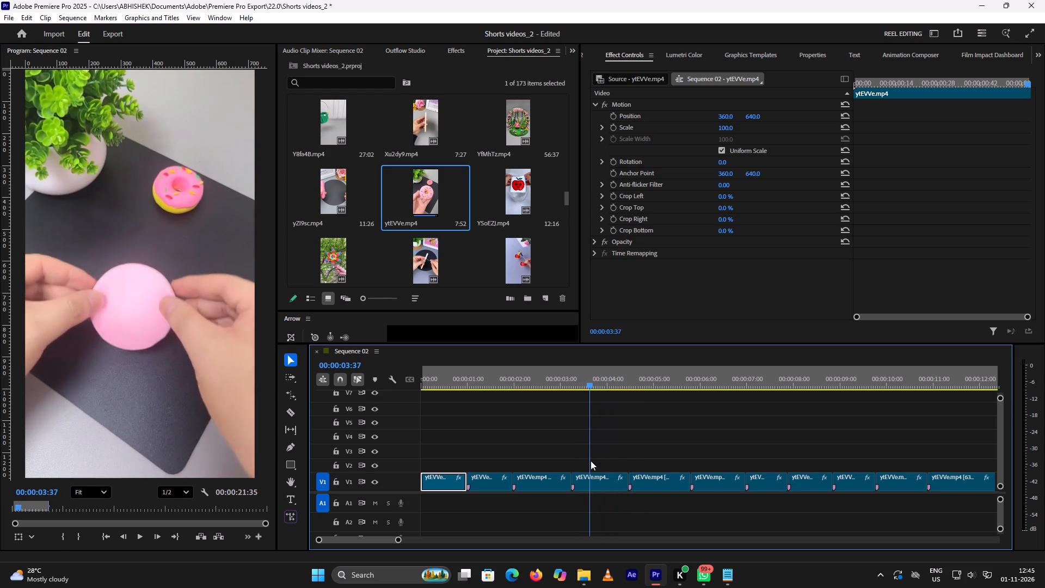
left_click_drag(591, 461, 638, 464)
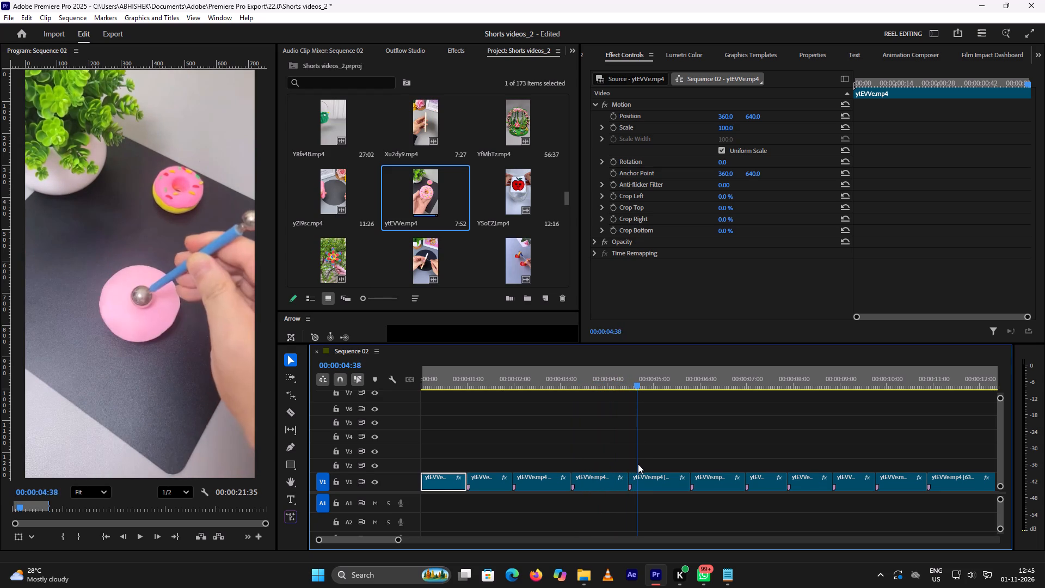
left_click_drag(638, 464, 708, 473)
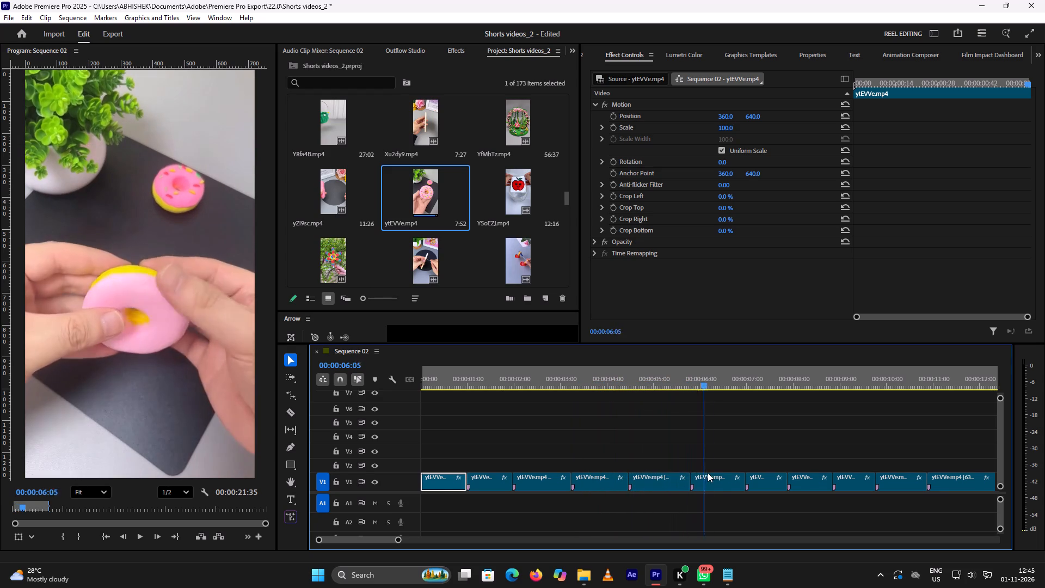
left_click_drag(708, 473, 803, 495)
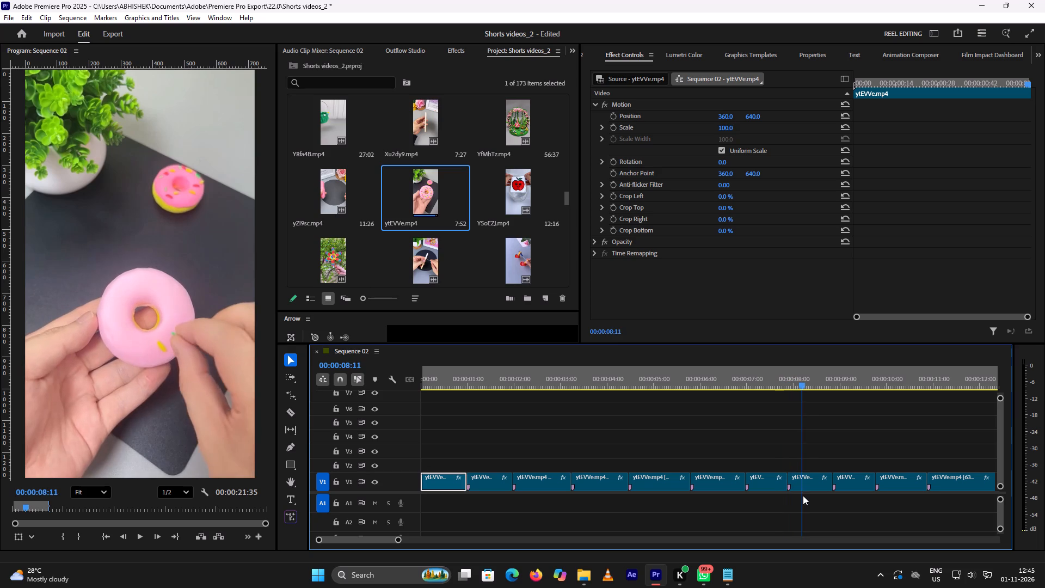
left_click_drag(803, 495, 781, 509)
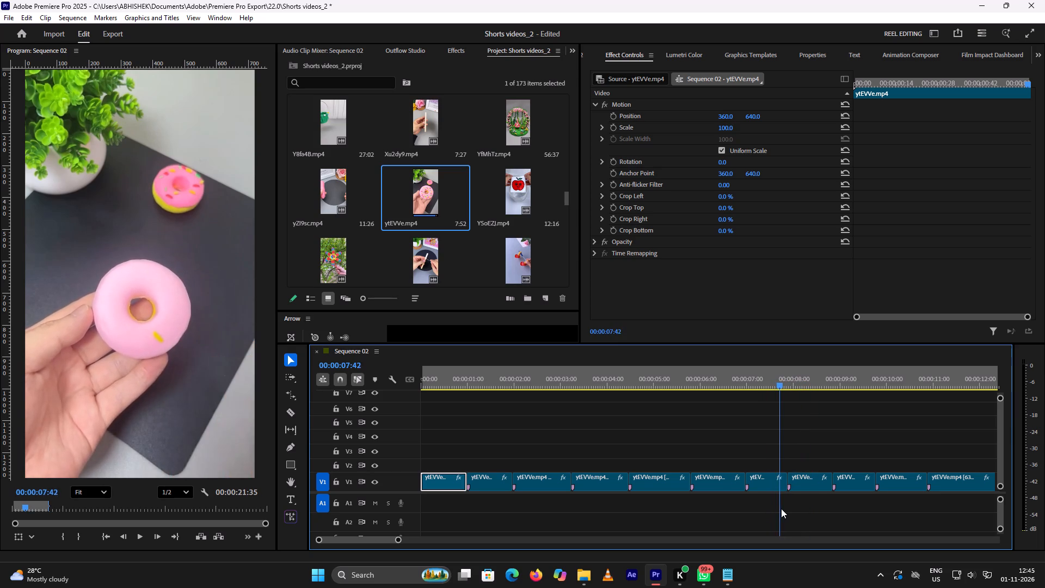
left_click_drag(781, 509, 839, 519)
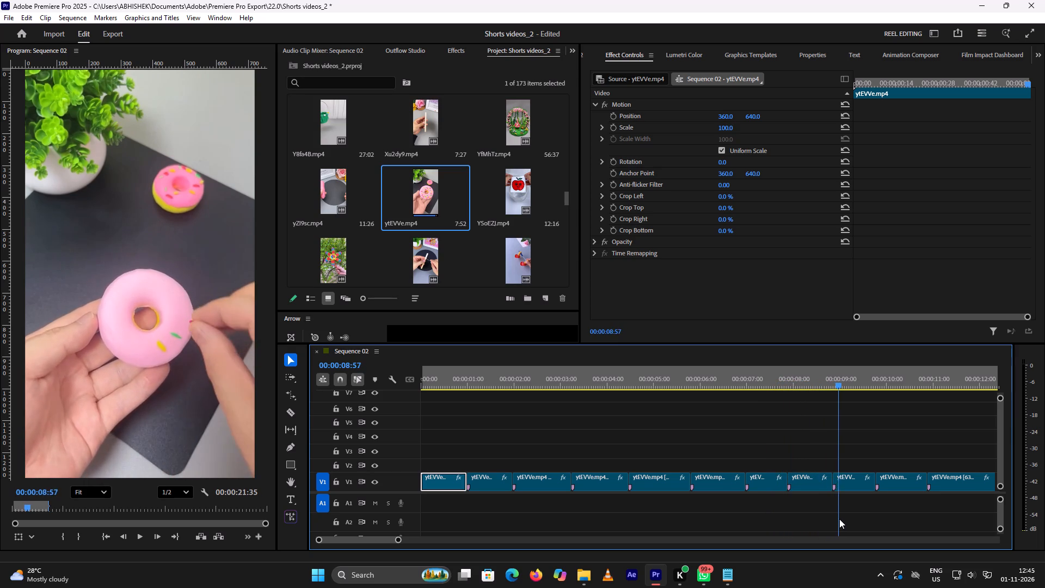
left_click_drag(839, 519, 921, 525)
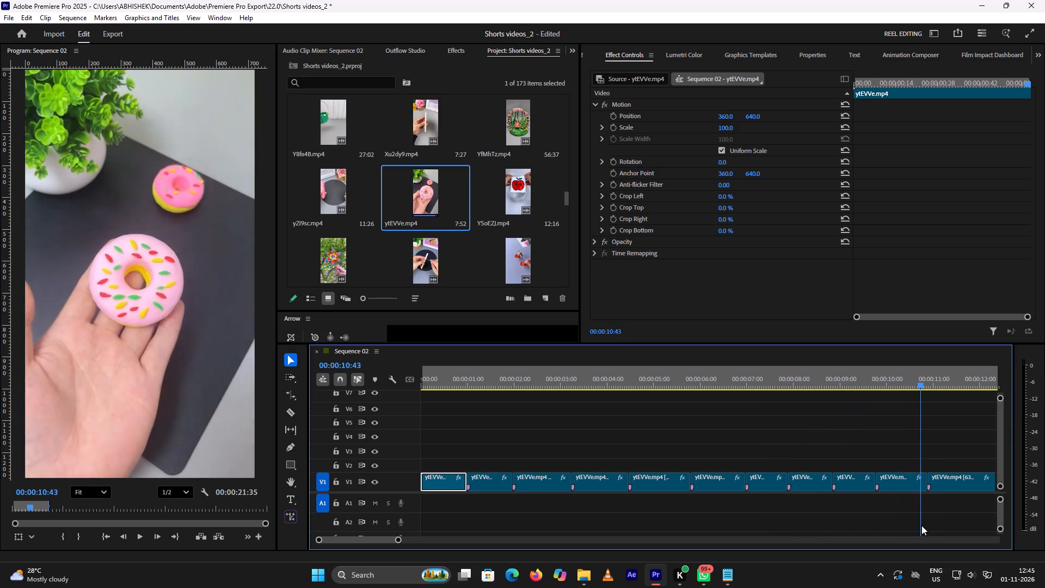
left_click_drag(921, 525, 932, 526)
scroll(868, 502, "down", 10)
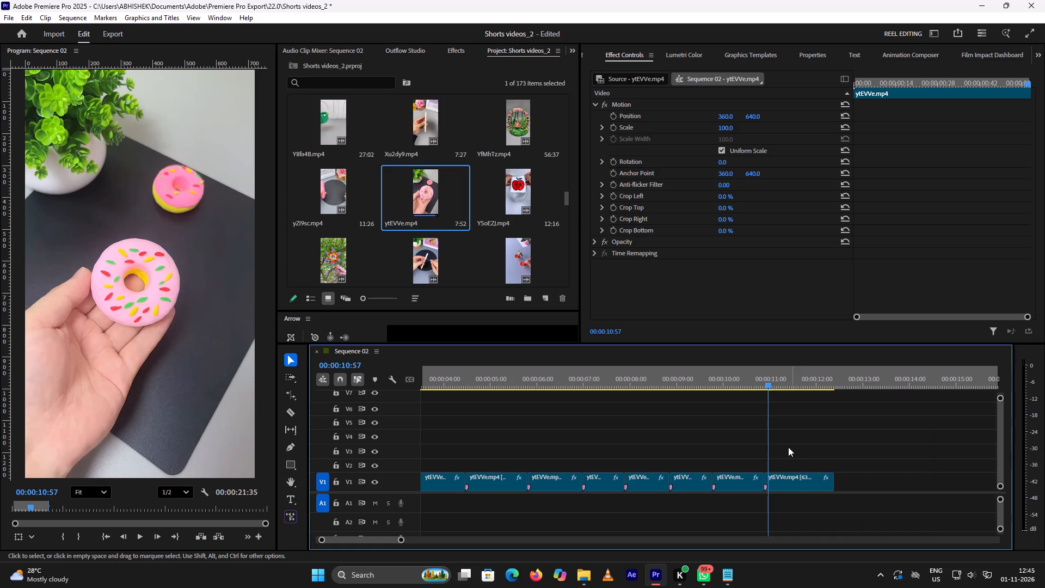
left_click_drag(769, 400, 769, 422)
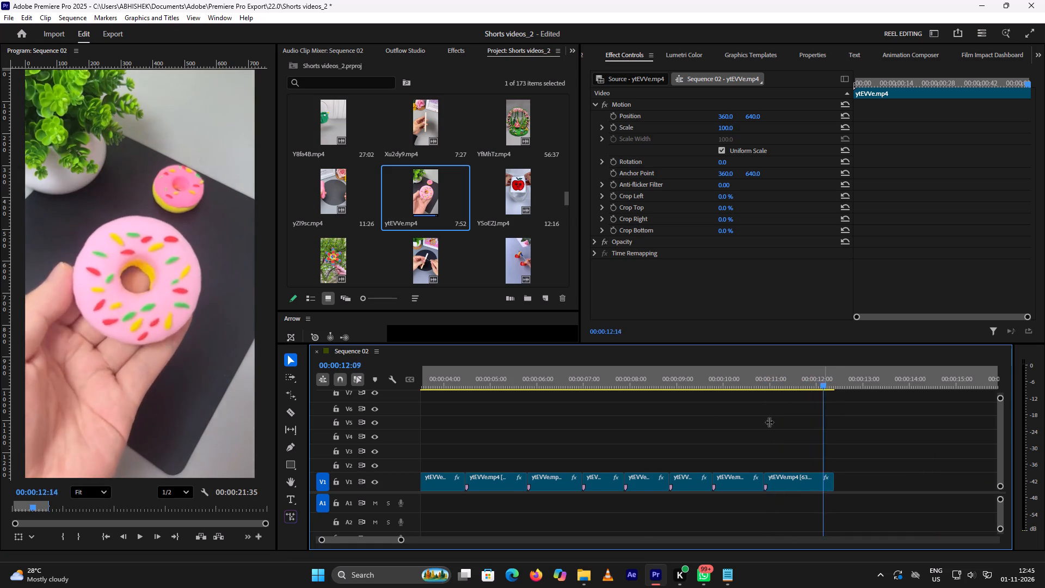
left_click_drag(769, 422, 258, 395)
Move the opening two-donut segment to directly after the last donut segment on V1, and close the gap left at the sequence start.
scroll(508, 444, "down", 5, "alt")
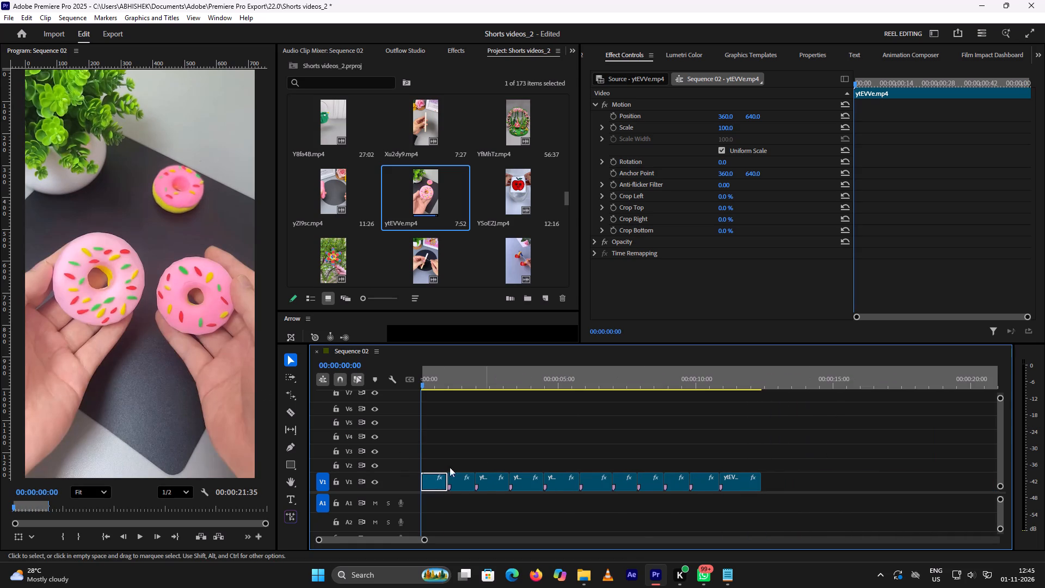
left_click_drag(436, 481, 786, 478)
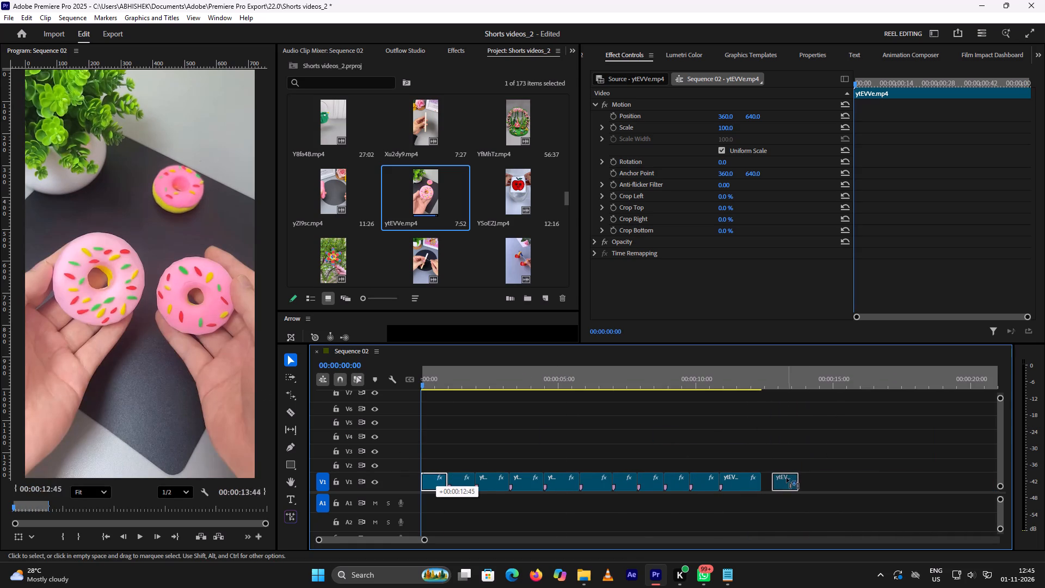
left_click_drag(786, 478, 780, 482)
scroll(594, 440, "up", 5)
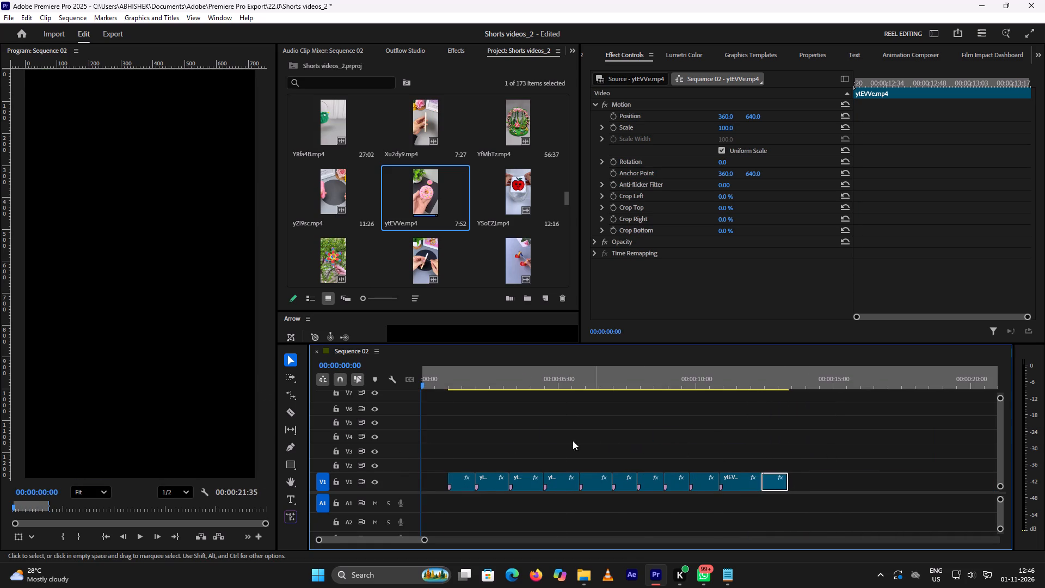
left_click(433, 485)
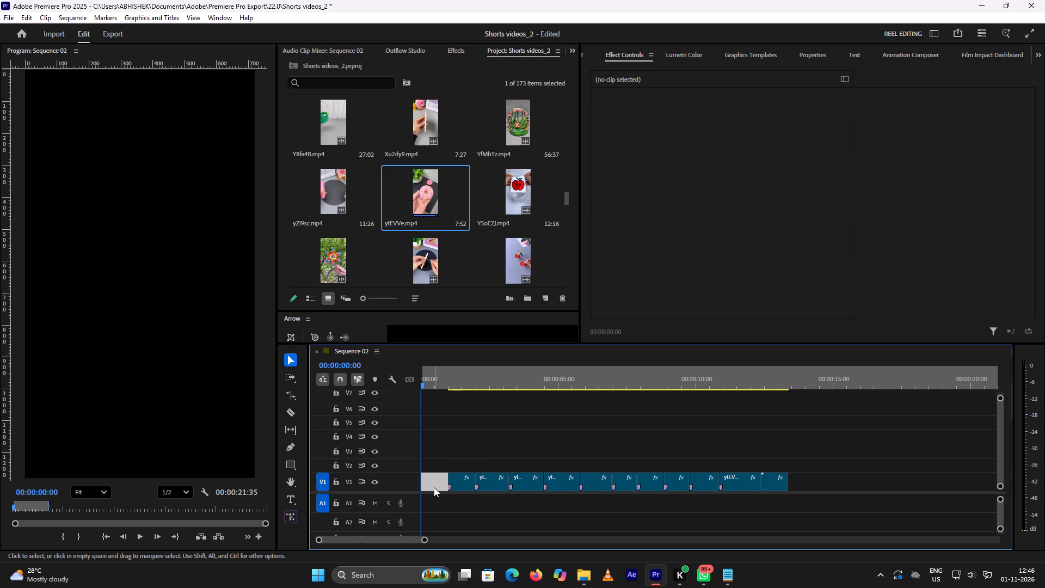
key("Delete")
Play the reordered opening from the sequence start to review it, and return the playhead to the start.
key("space")
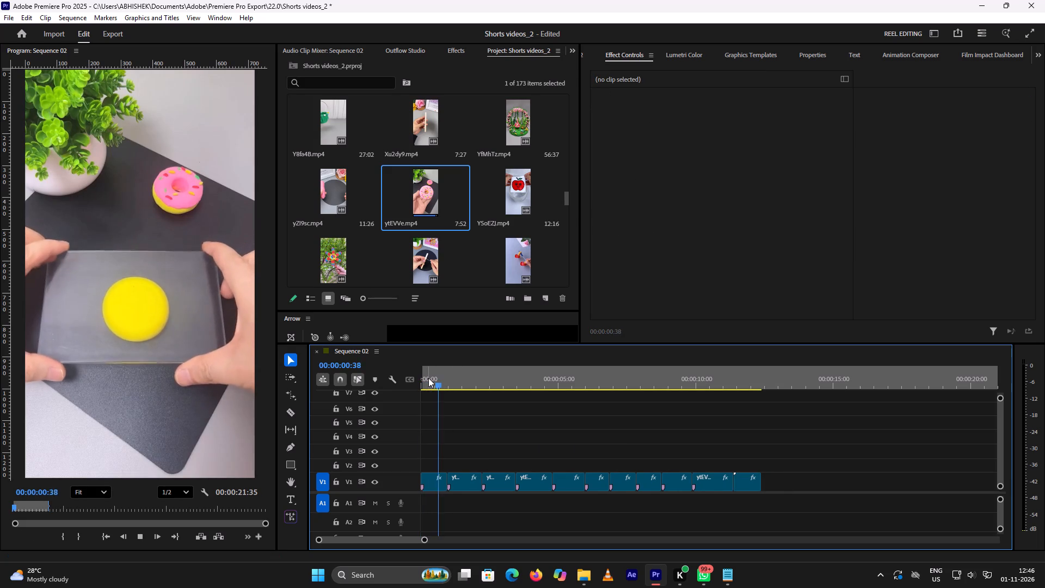
key("space")
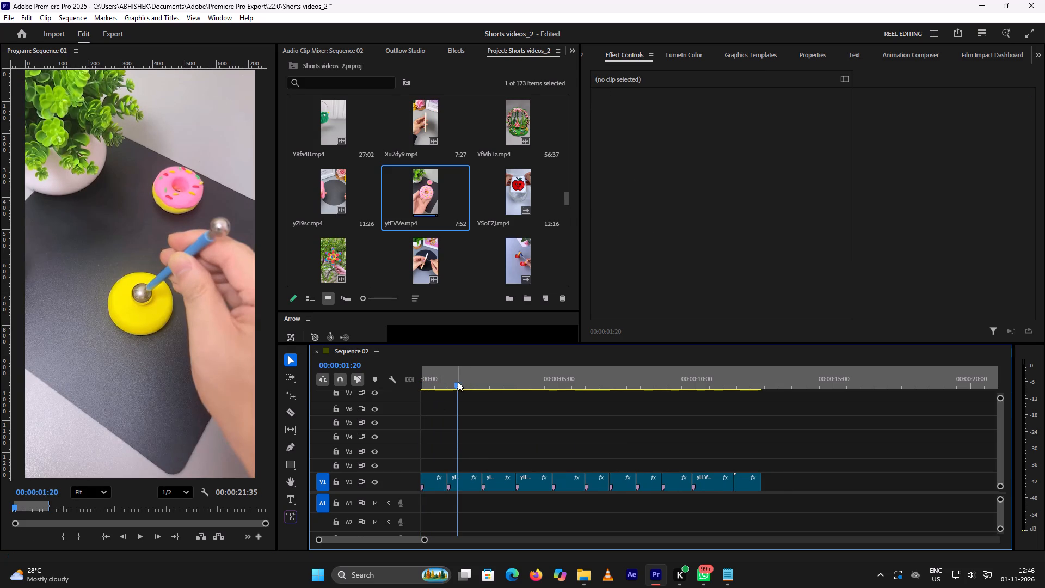
left_click_drag(455, 385, 391, 395)
Enable Position and Scale keyframing at the start of the first segment, the one showing the yellow clay ball being pressed.
left_click(438, 487)
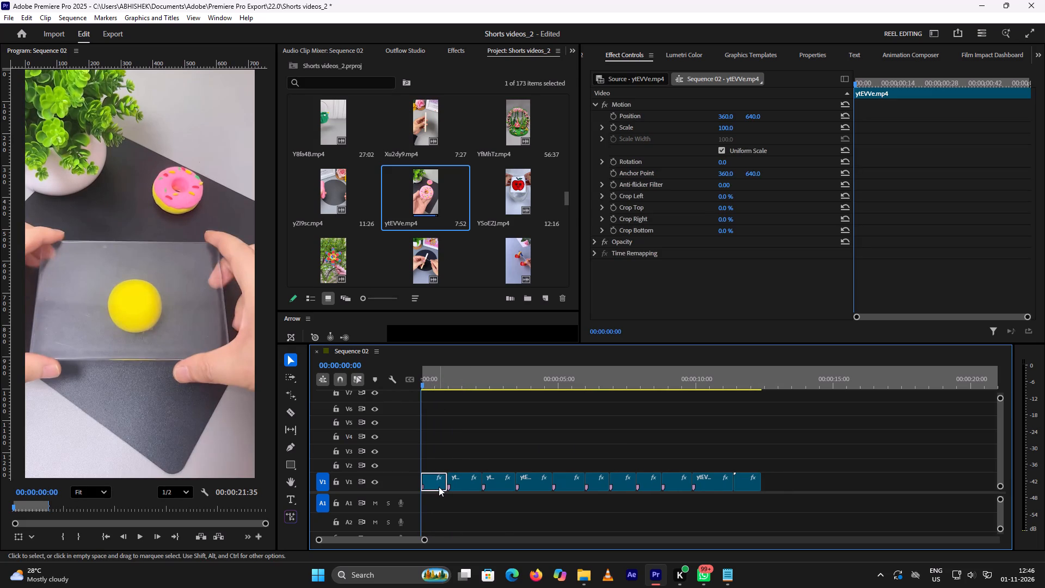
key("e")
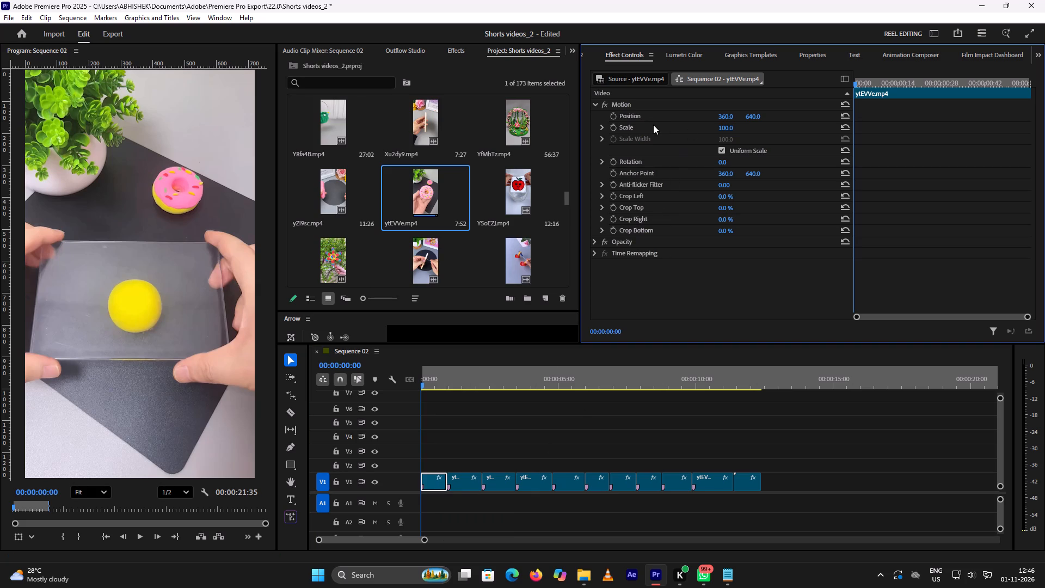
left_click(612, 116)
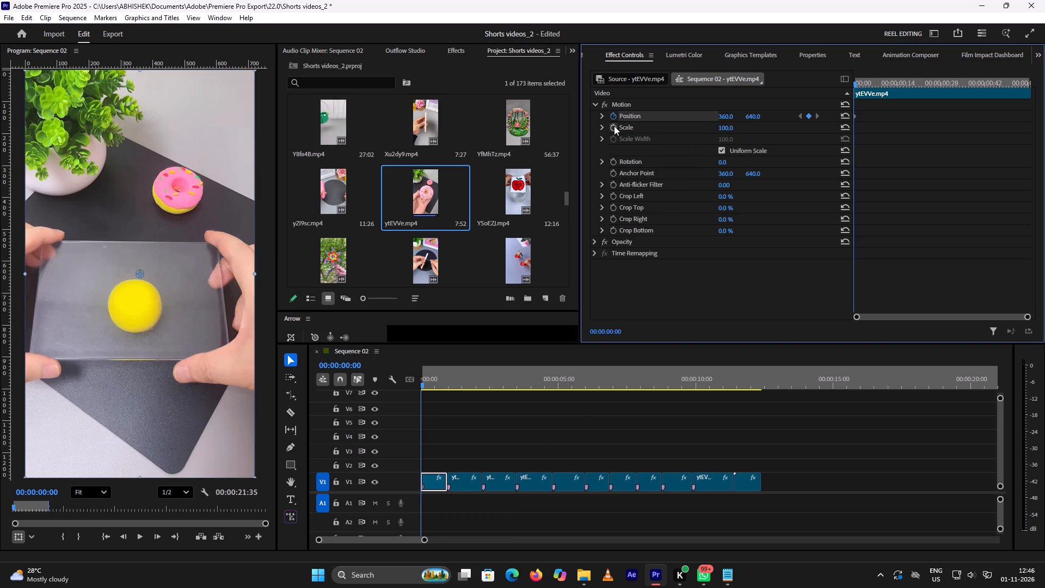
left_click(614, 130)
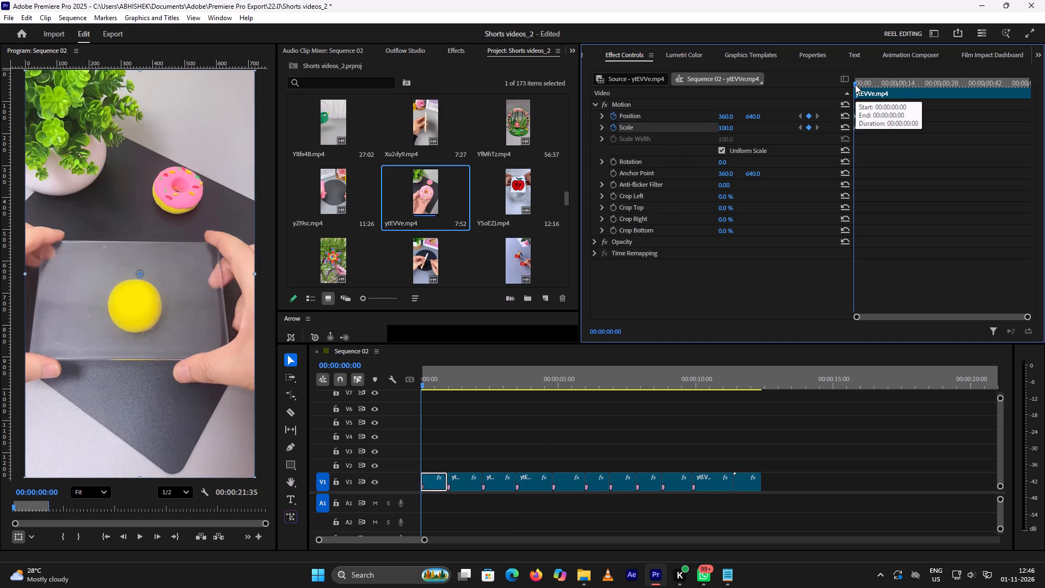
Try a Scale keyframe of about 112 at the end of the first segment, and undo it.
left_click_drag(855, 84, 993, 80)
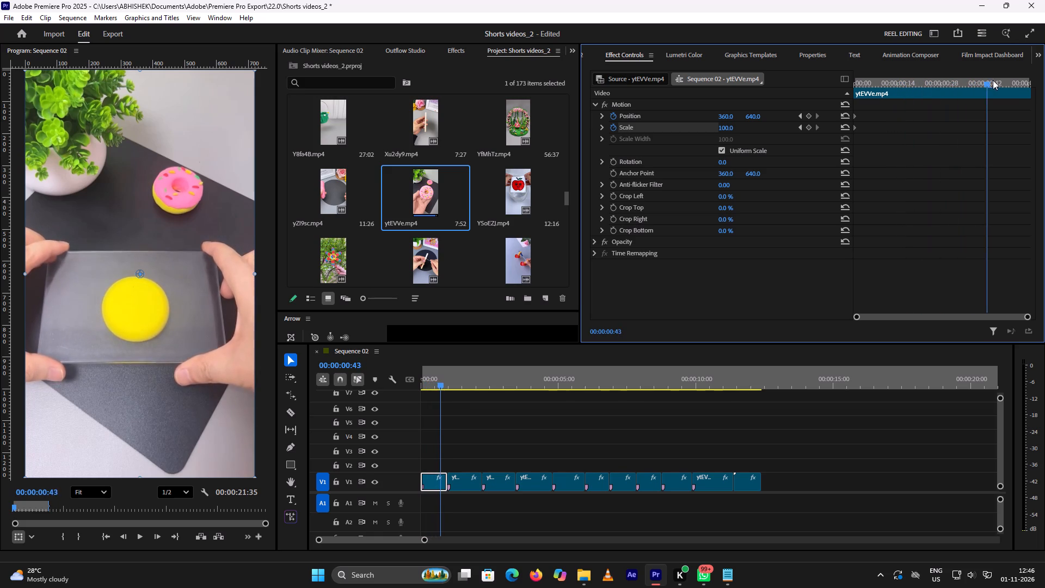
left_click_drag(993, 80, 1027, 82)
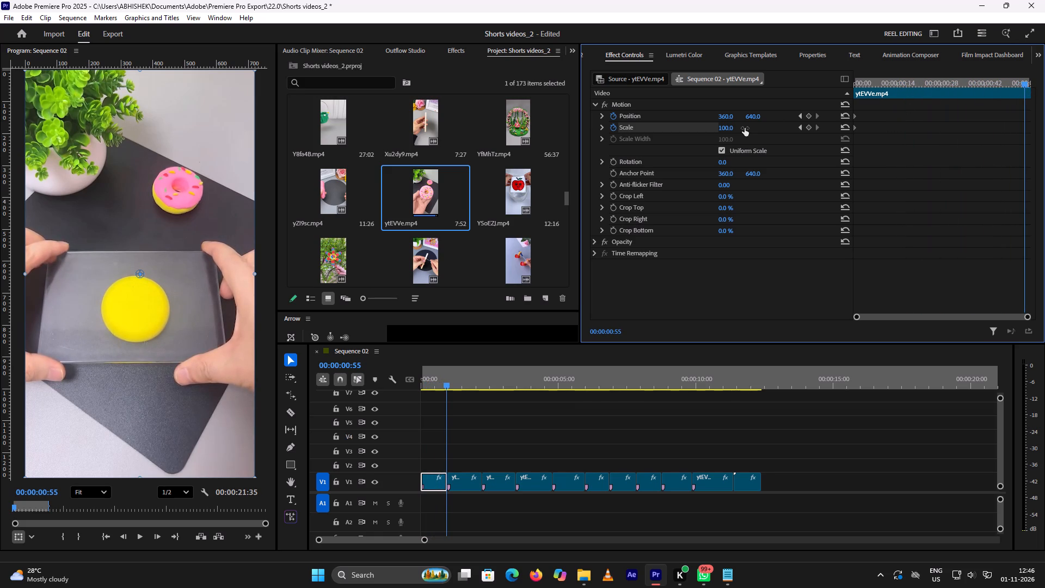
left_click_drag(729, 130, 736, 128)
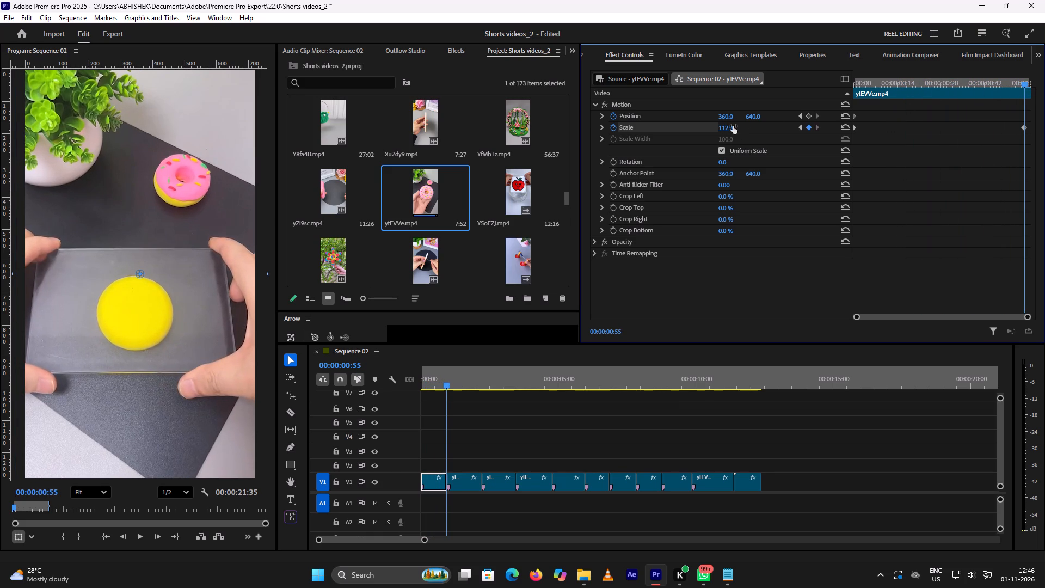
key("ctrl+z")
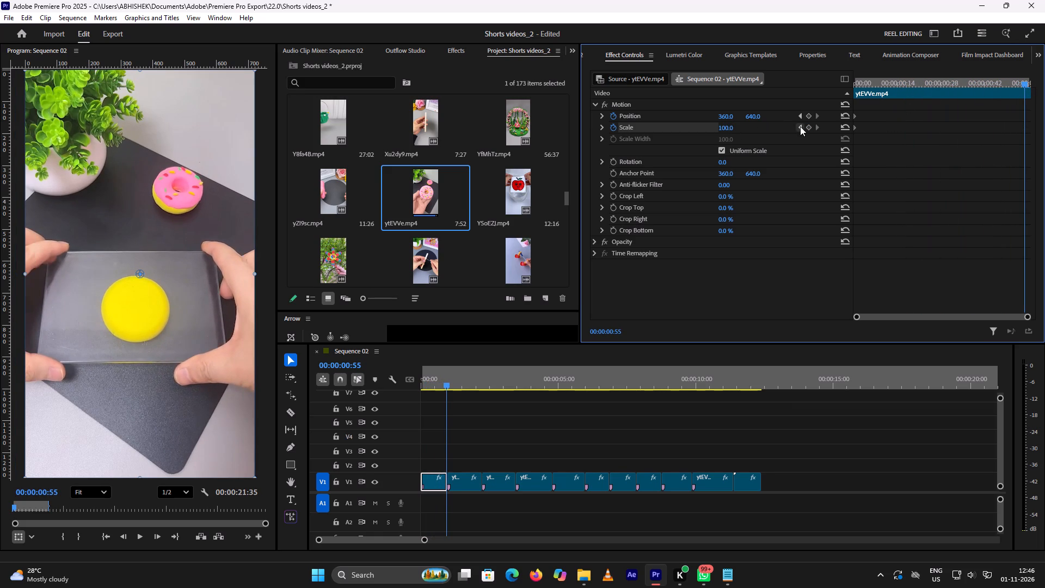
Set the first segment's starting Scale keyframe to 202.
left_click(800, 126)
left_click_drag(728, 125, 754, 124)
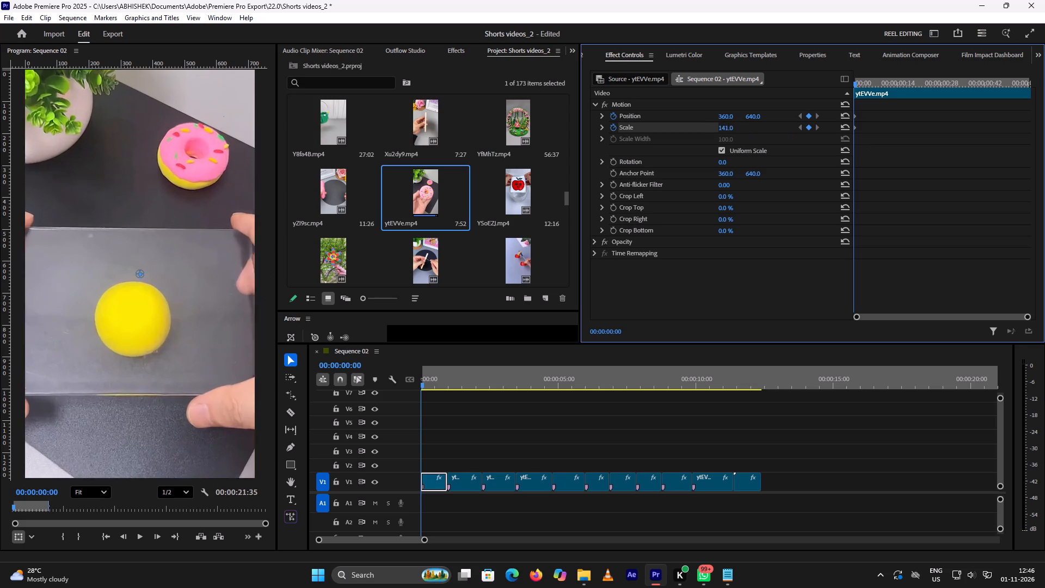
left_click_drag(754, 124, 784, 119)
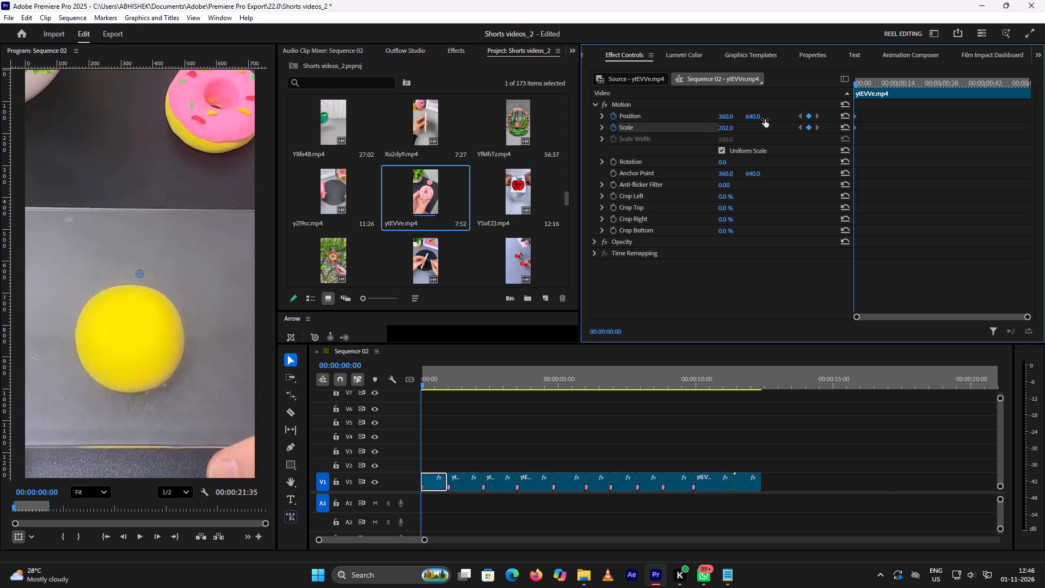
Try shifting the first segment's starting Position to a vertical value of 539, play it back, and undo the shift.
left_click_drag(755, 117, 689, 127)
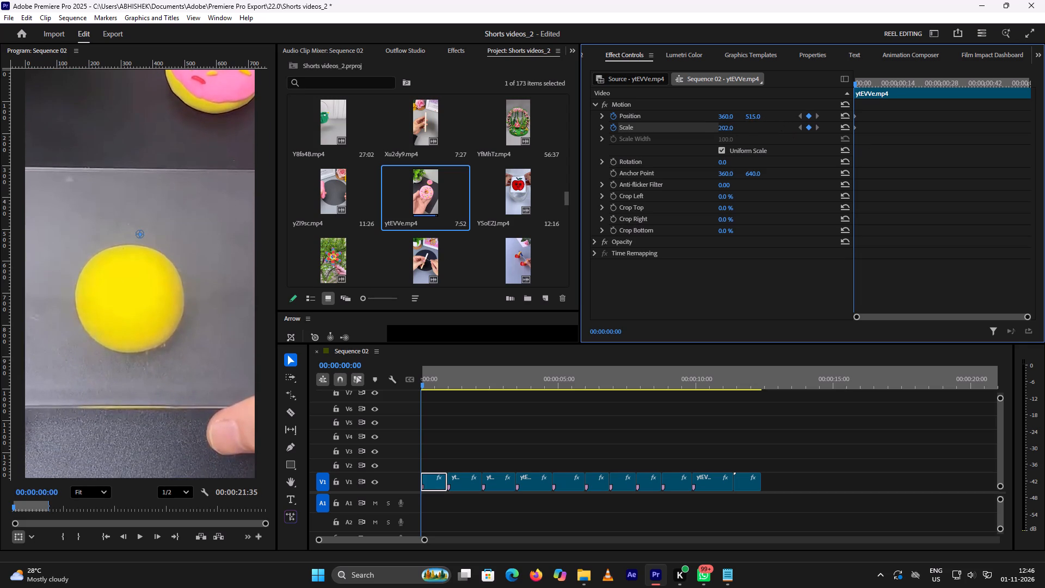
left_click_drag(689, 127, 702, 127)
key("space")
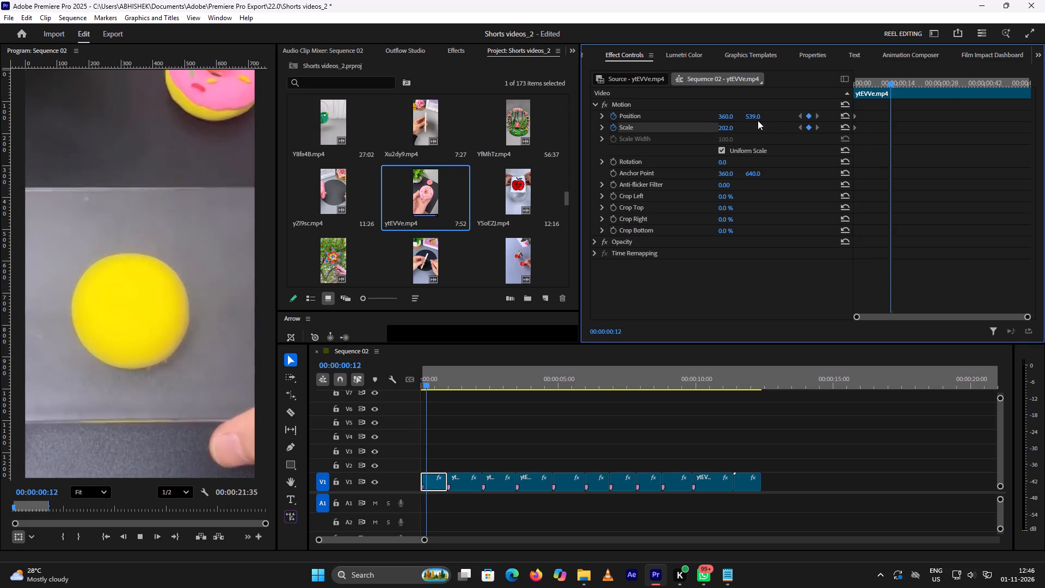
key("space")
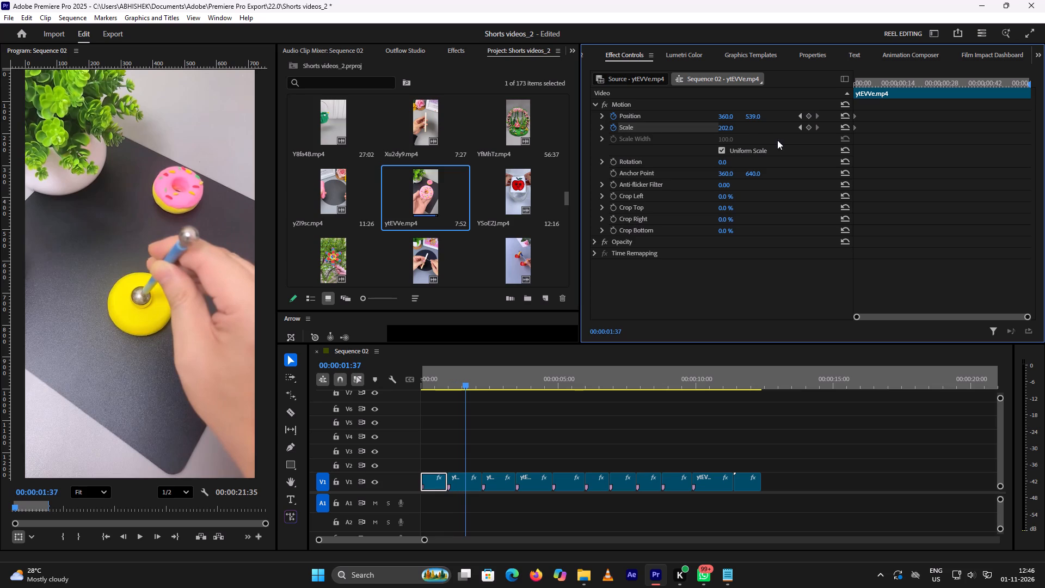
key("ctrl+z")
Undo the first segment's starting Scale change of 202.
left_click(892, 77)
left_click_drag(893, 82, 893, 83)
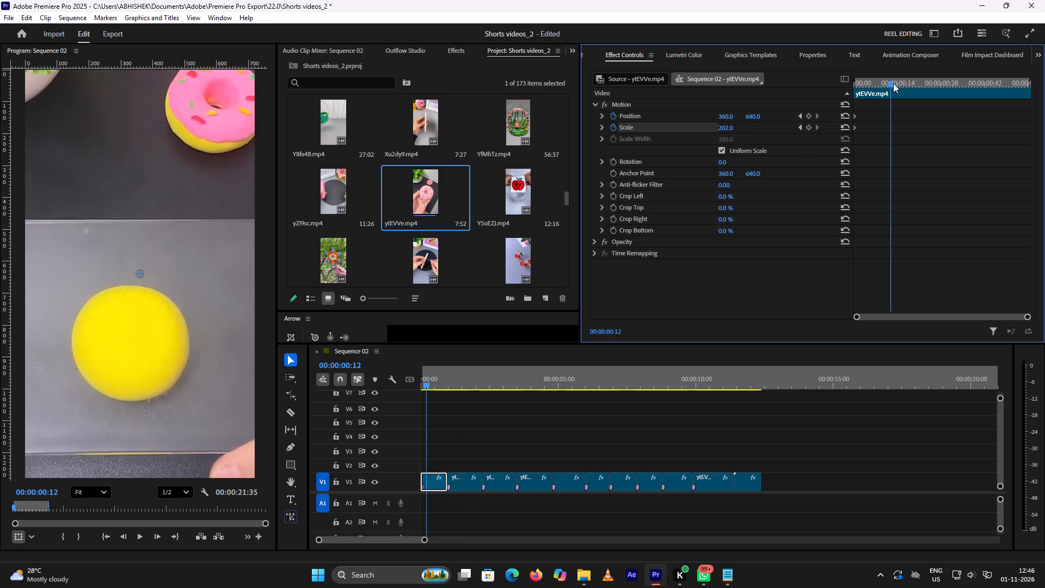
left_click_drag(893, 83, 788, 108)
key("ctrl+z")
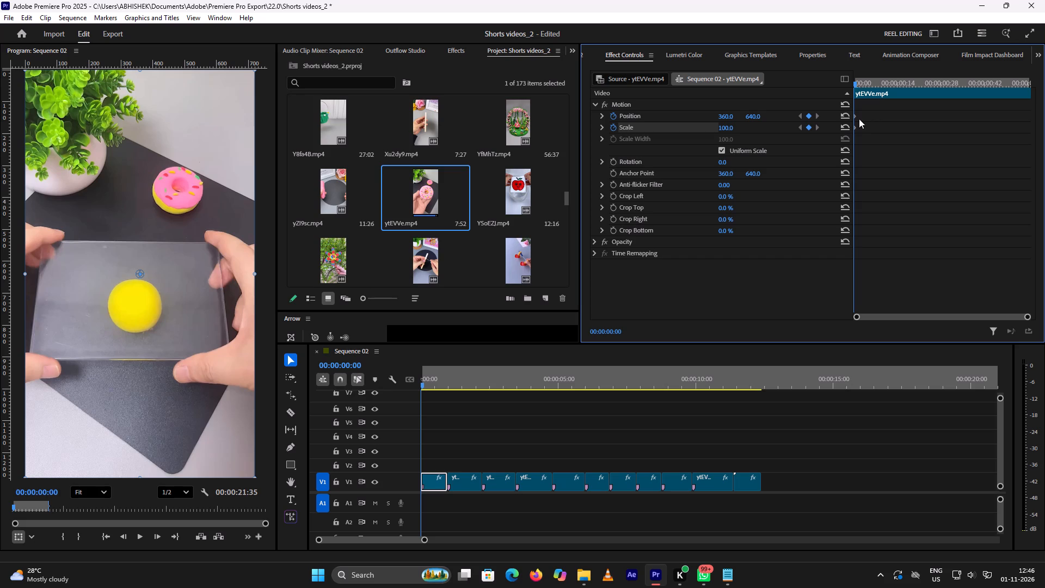
Add Scale and Position keyframes near the end of the first segment, at 00:00:00:48.
left_click_drag(853, 87, 858, 85)
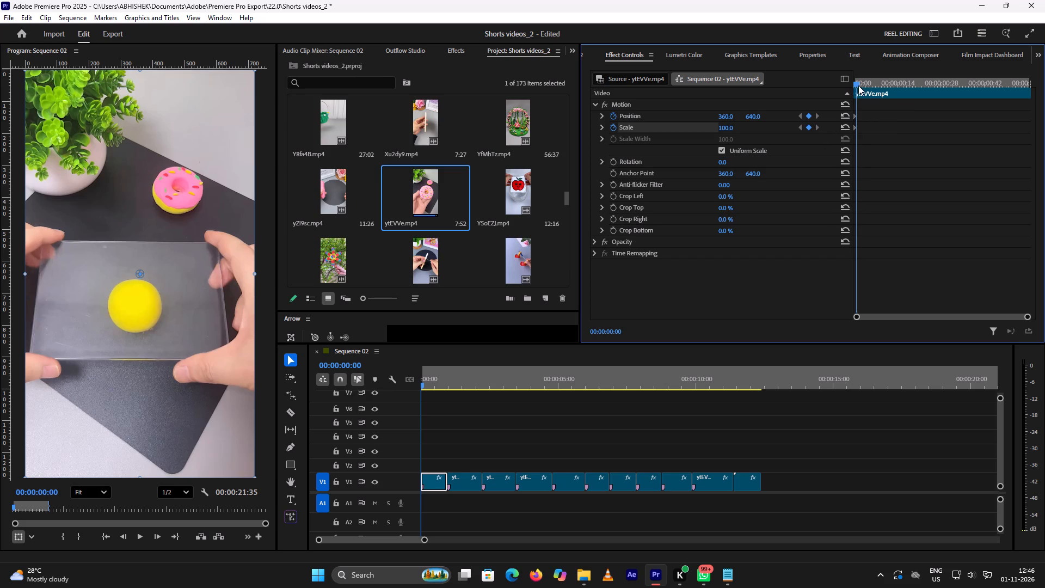
left_click_drag(858, 85, 1002, 83)
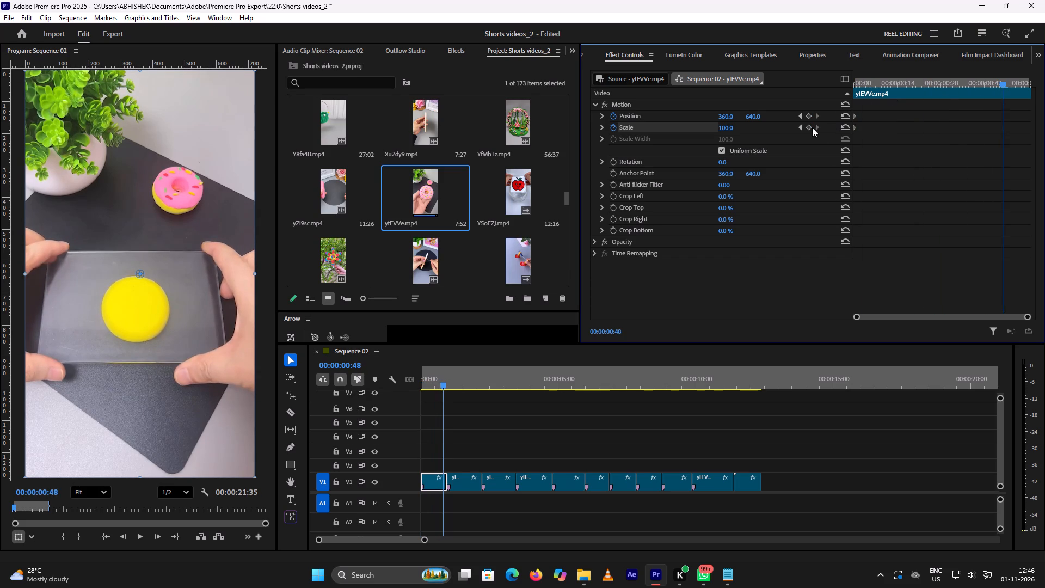
left_click(808, 127)
left_click(807, 118)
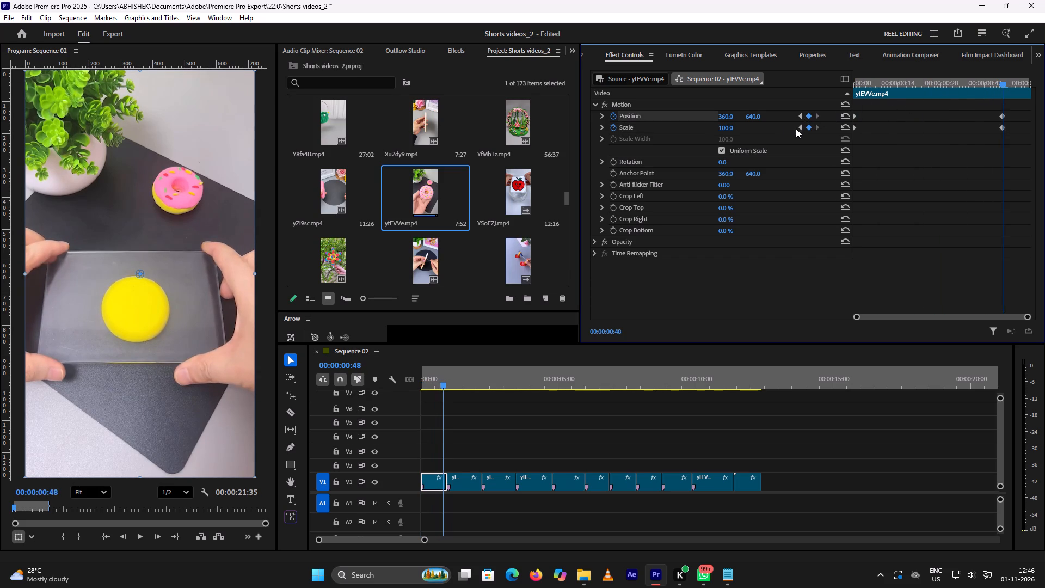
Set the first segment's starting keyframes to Scale 189 and vertical Position 619, and play back the zoom-out.
left_click(797, 128)
left_click_drag(723, 127, 748, 127)
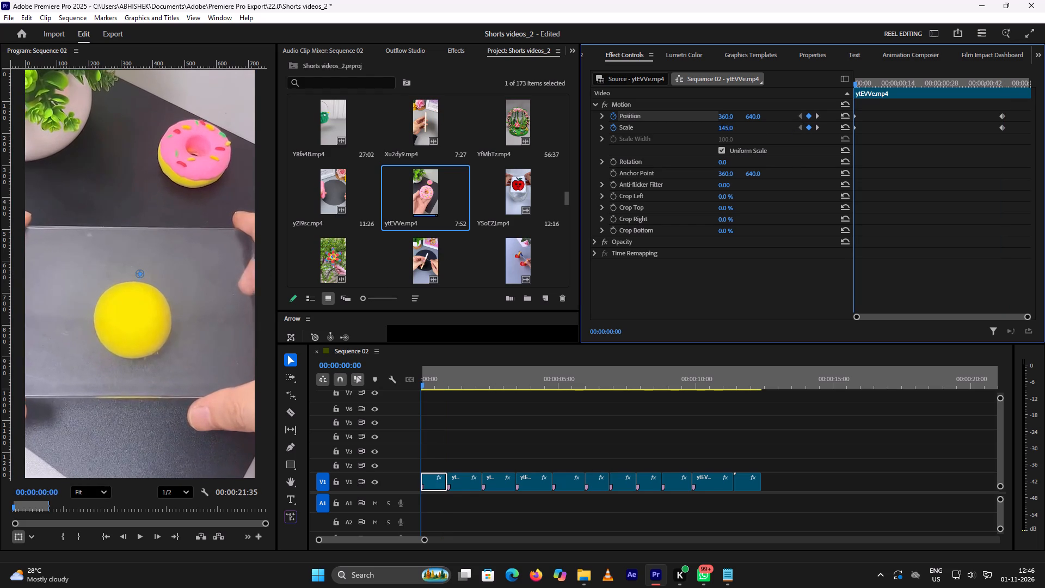
left_click_drag(748, 127, 766, 129)
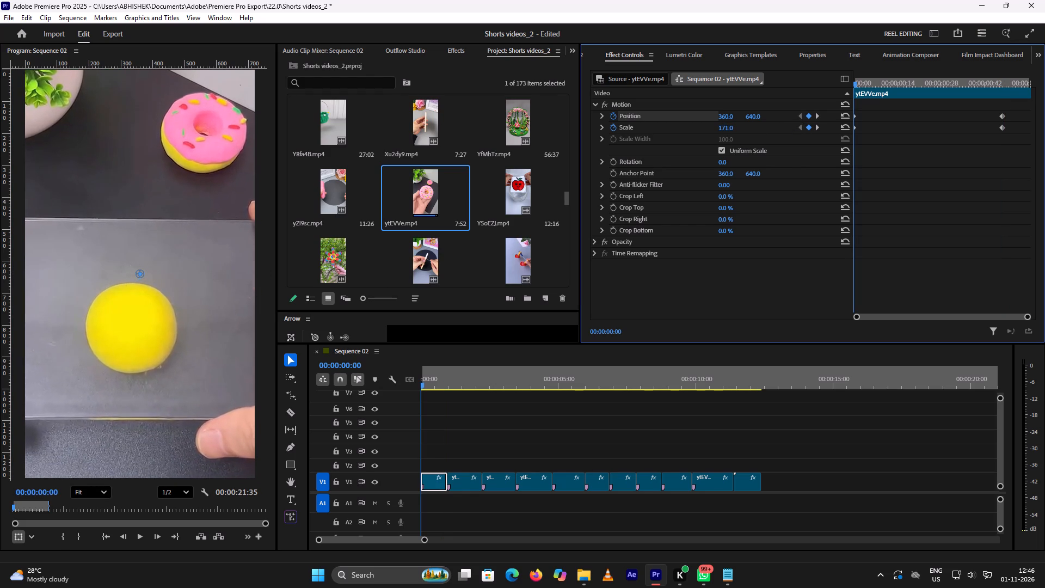
left_click_drag(766, 129, 783, 132)
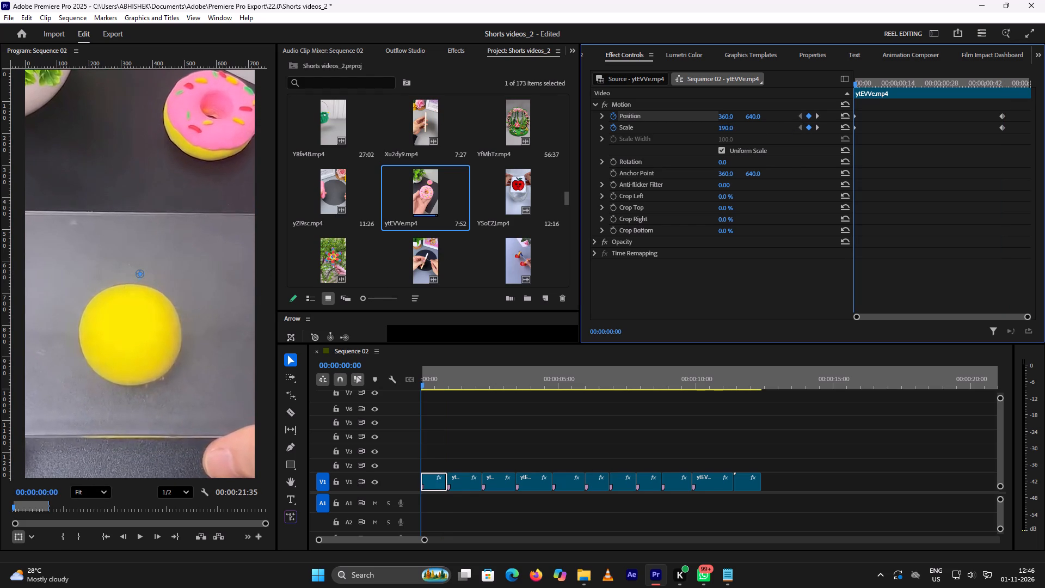
left_click_drag(783, 132, 780, 132)
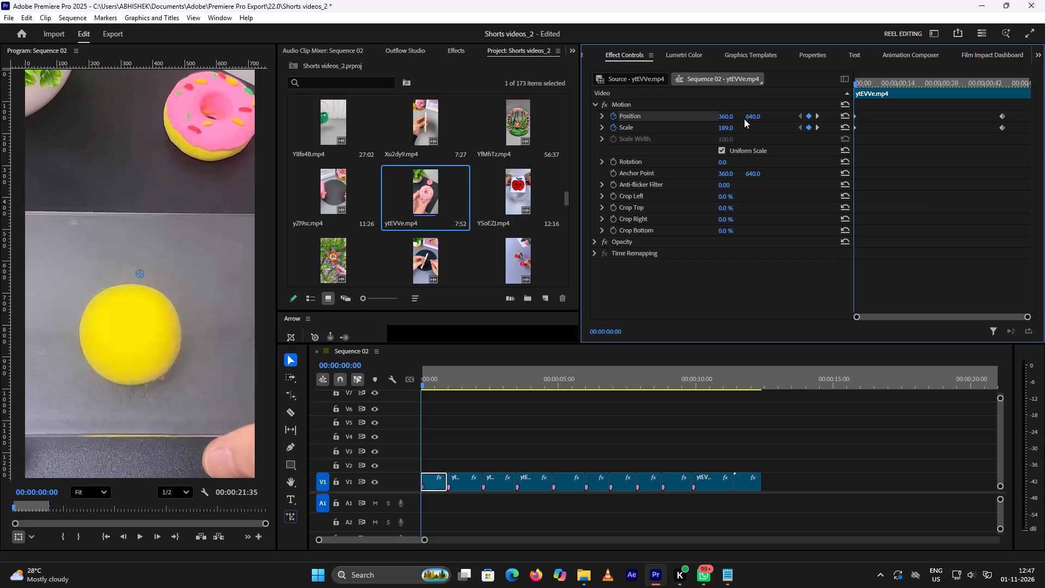
left_click_drag(750, 115, 742, 119)
key("space")
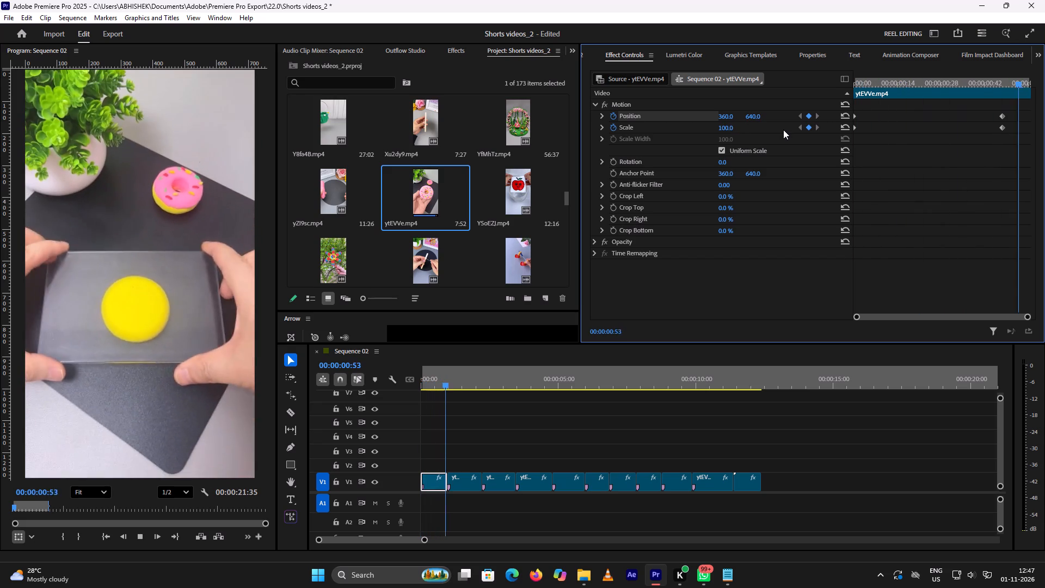
key("space")
Move the first segment's ending Position and Scale keyframes together to the segment's very end, and play back the zoom-out.
left_click_drag(991, 105, 1028, 152)
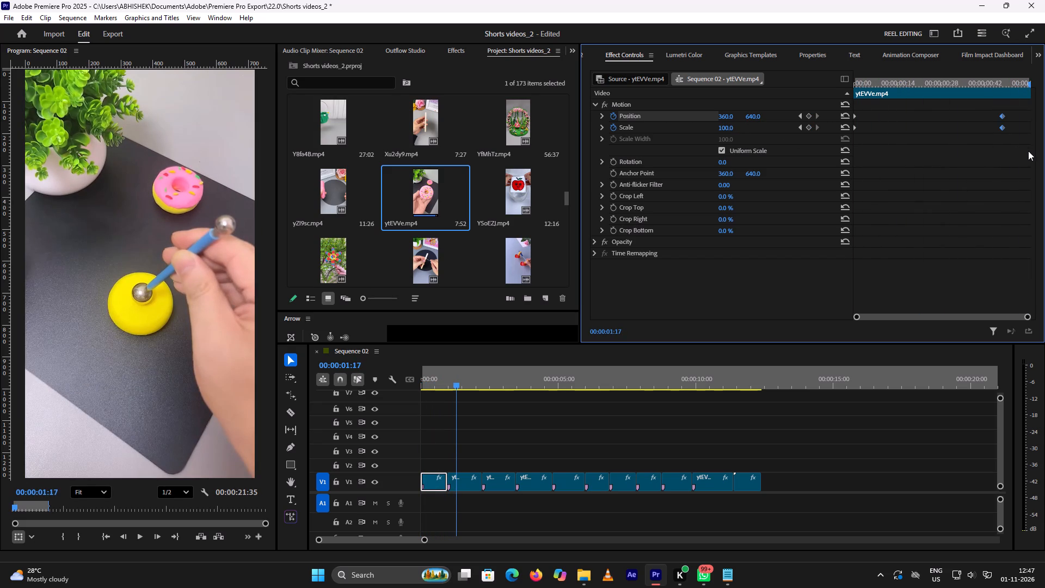
left_click_drag(1001, 128, 1044, 131)
left_click(865, 81)
left_click_drag(865, 83, 855, 85)
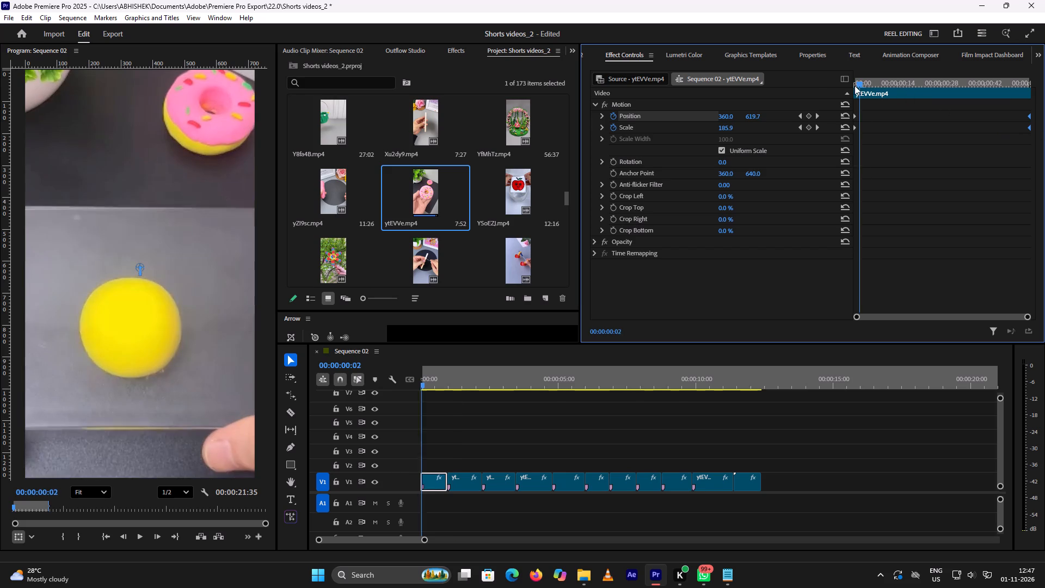
left_click_drag(855, 85, 827, 88)
key("space")
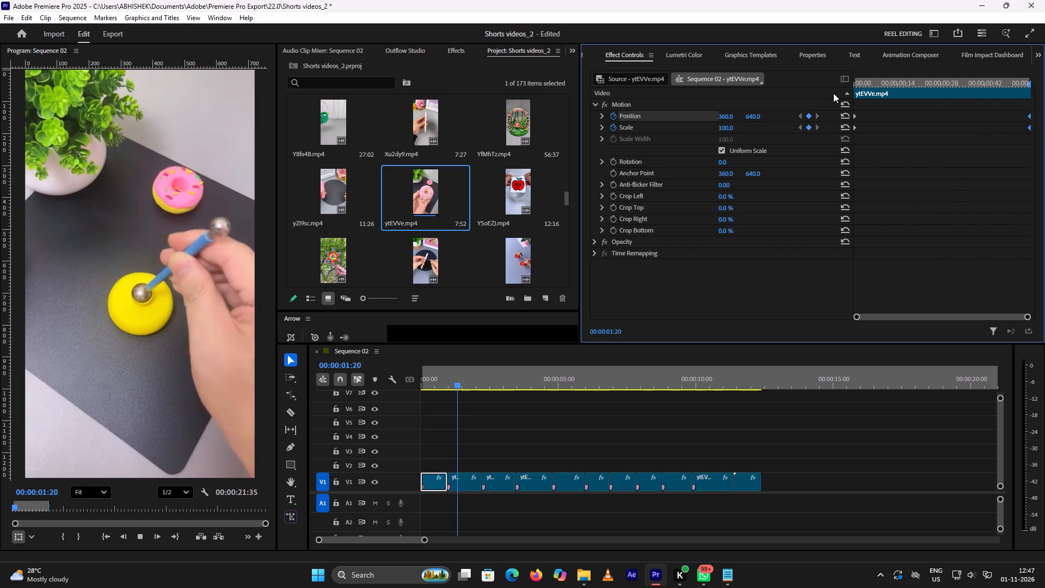
key("space")
left_click(874, 76)
left_click_drag(869, 83, 820, 84)
key("space")
key("space")
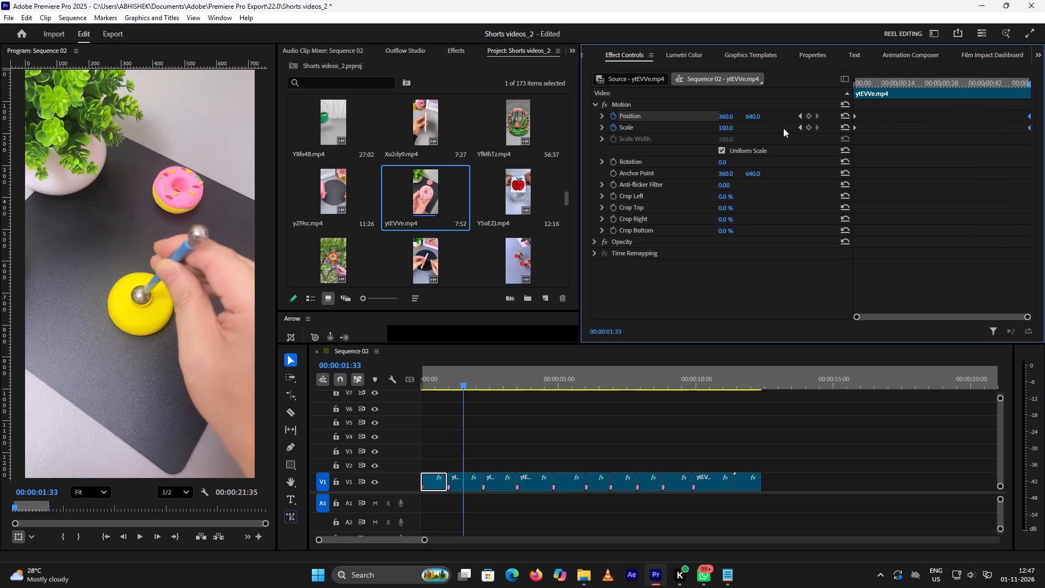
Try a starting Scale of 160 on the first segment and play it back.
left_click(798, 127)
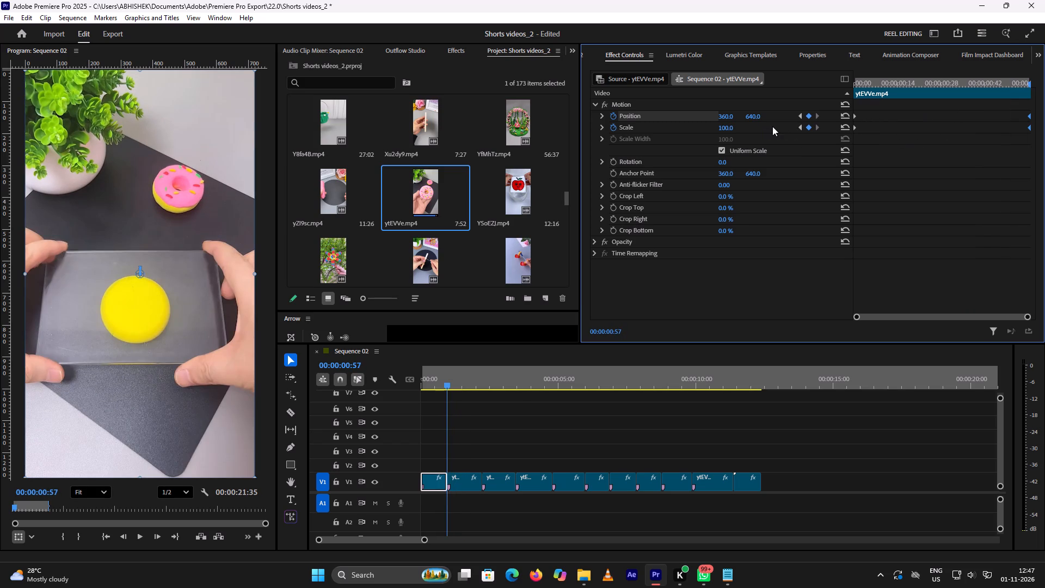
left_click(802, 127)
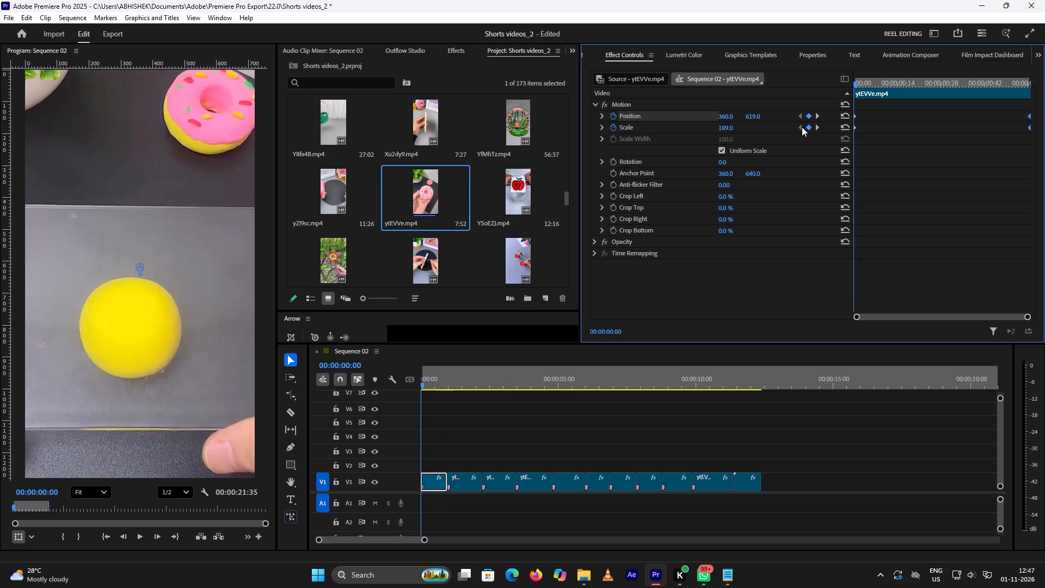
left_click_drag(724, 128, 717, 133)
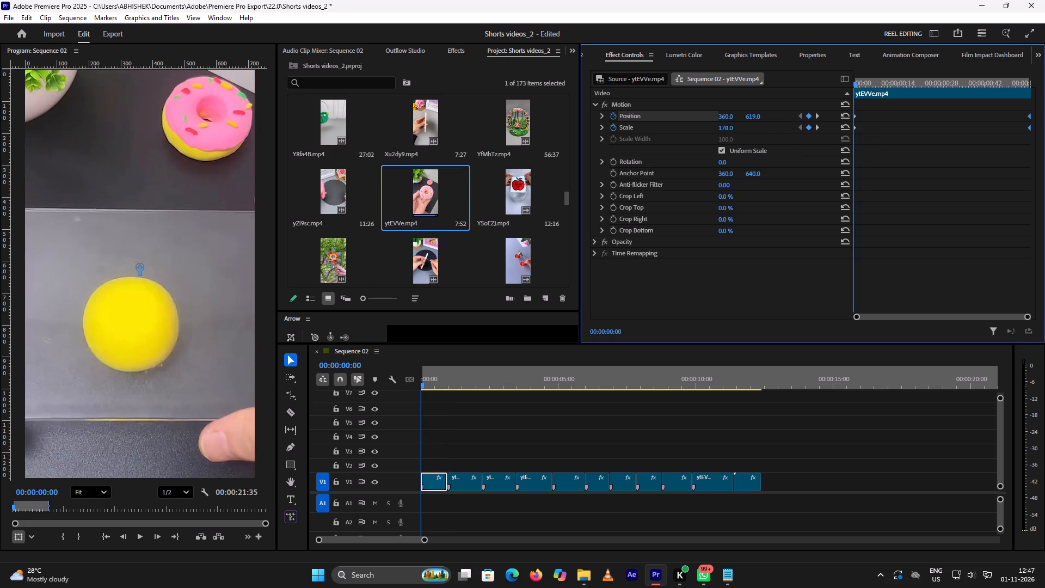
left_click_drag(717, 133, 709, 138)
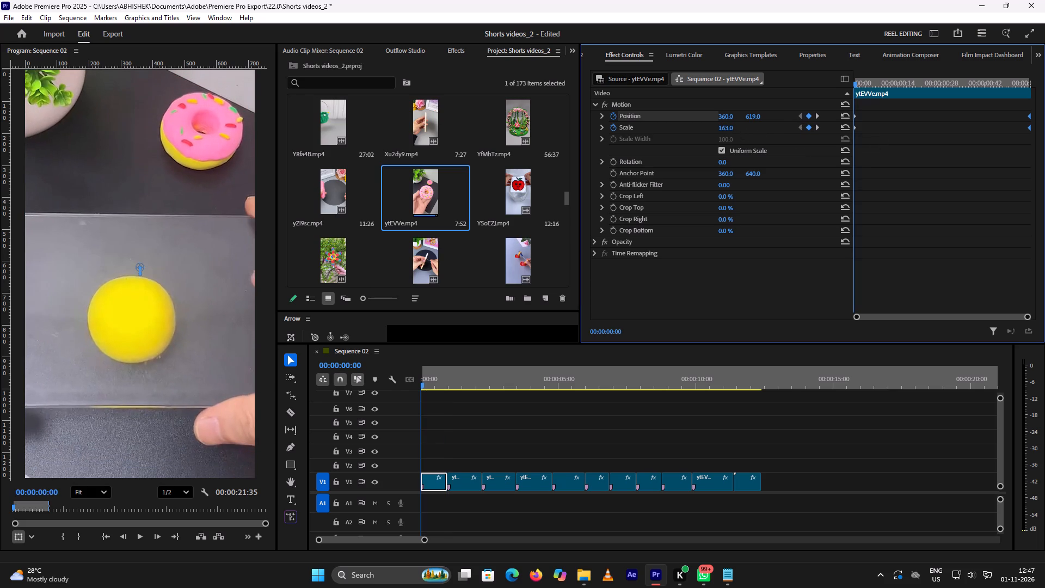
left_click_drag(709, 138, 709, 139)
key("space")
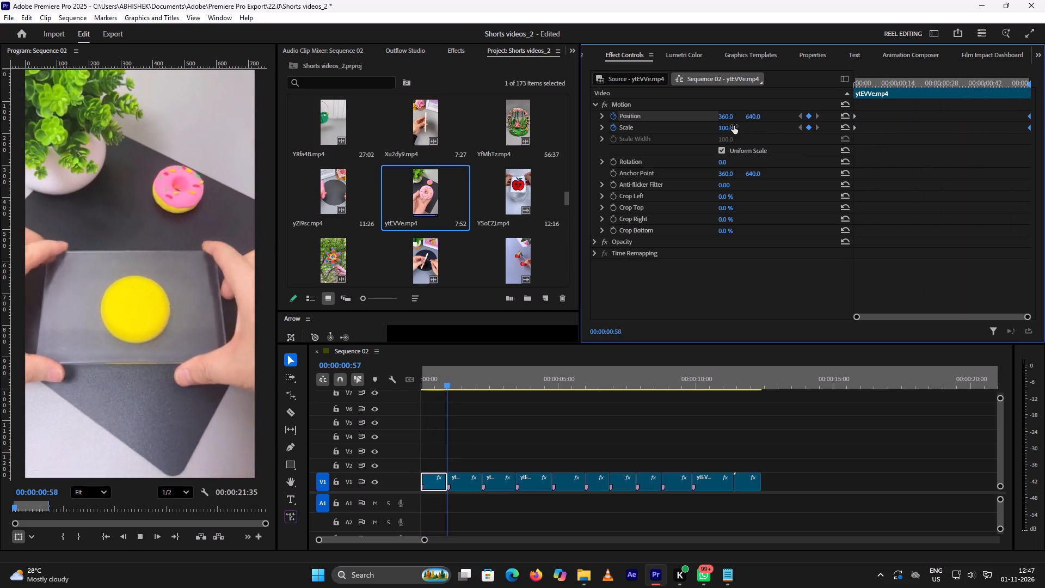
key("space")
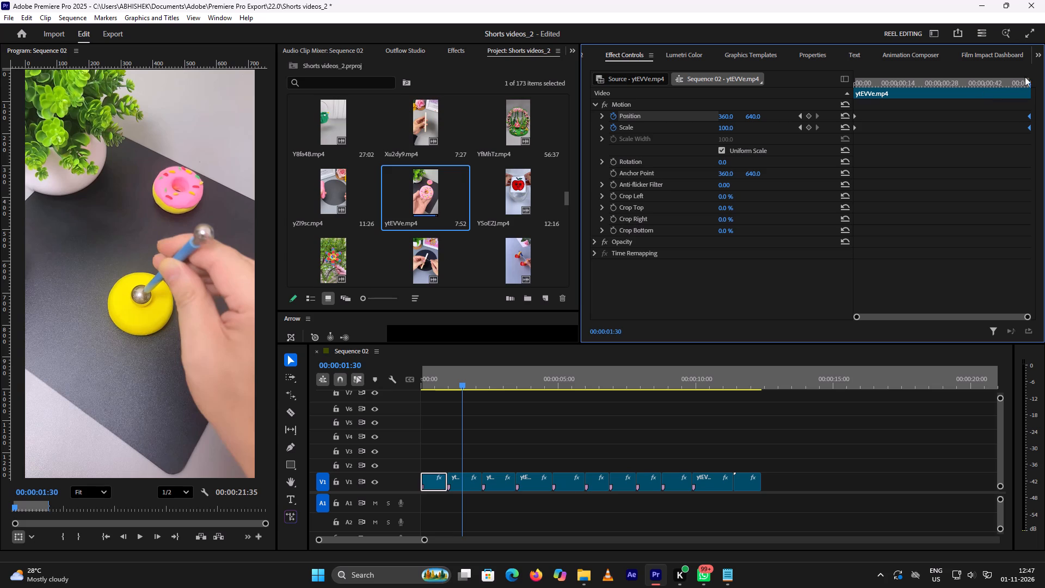
Place the first segment's ending Scale and Position keyframes just before its last frame, at 00:00:00:56, and play it back.
left_click(1028, 81)
left_click_drag(1020, 109, 1037, 139)
left_click_drag(1025, 85, 918, 88)
left_click_drag(1012, 112, 1044, 160)
left_click_drag(1029, 125, 1018, 128)
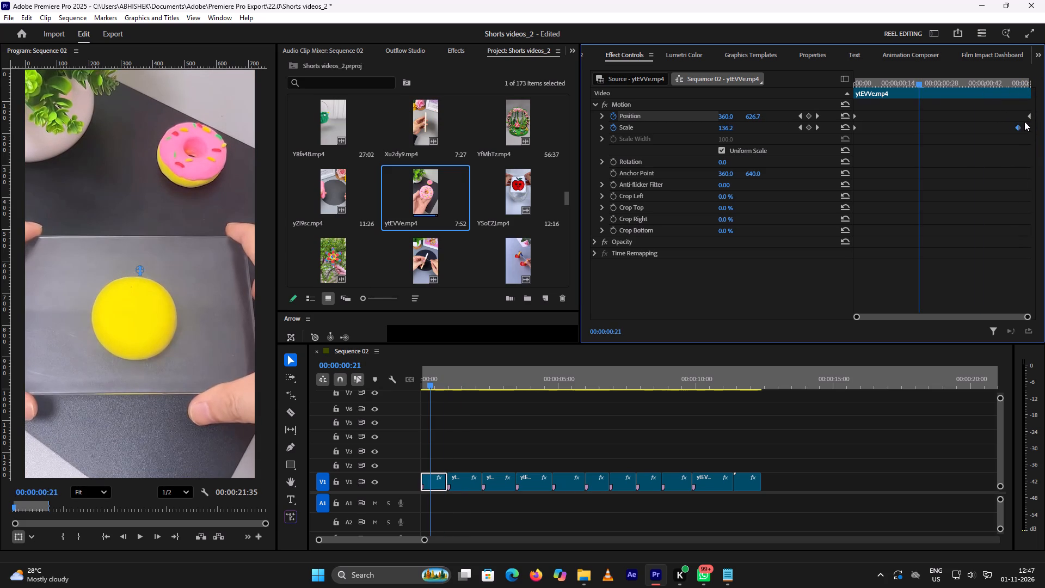
left_click_drag(1028, 117, 1022, 120)
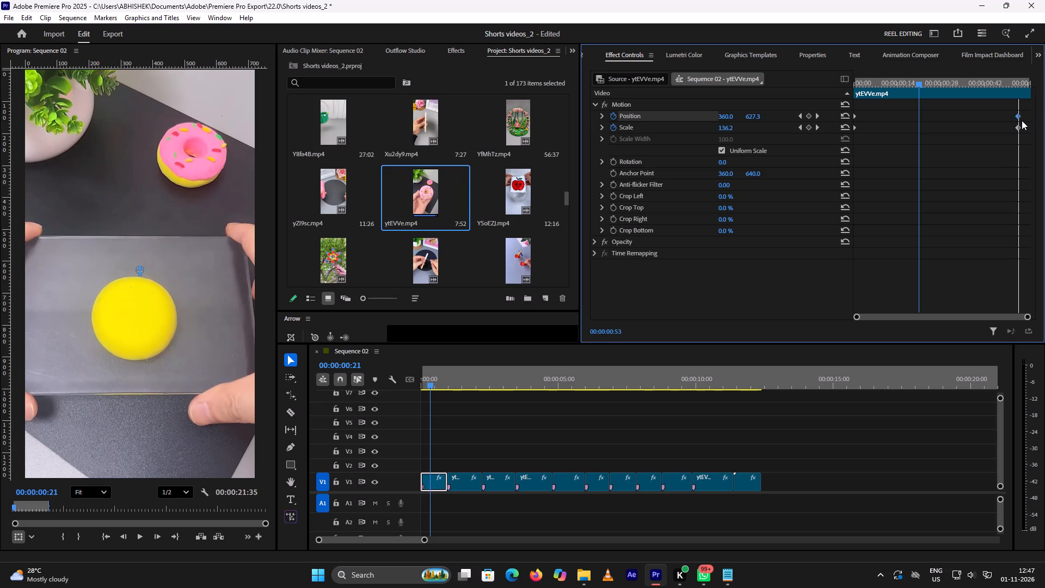
left_click_drag(1022, 120, 1026, 122)
left_click_drag(1016, 128, 1026, 130)
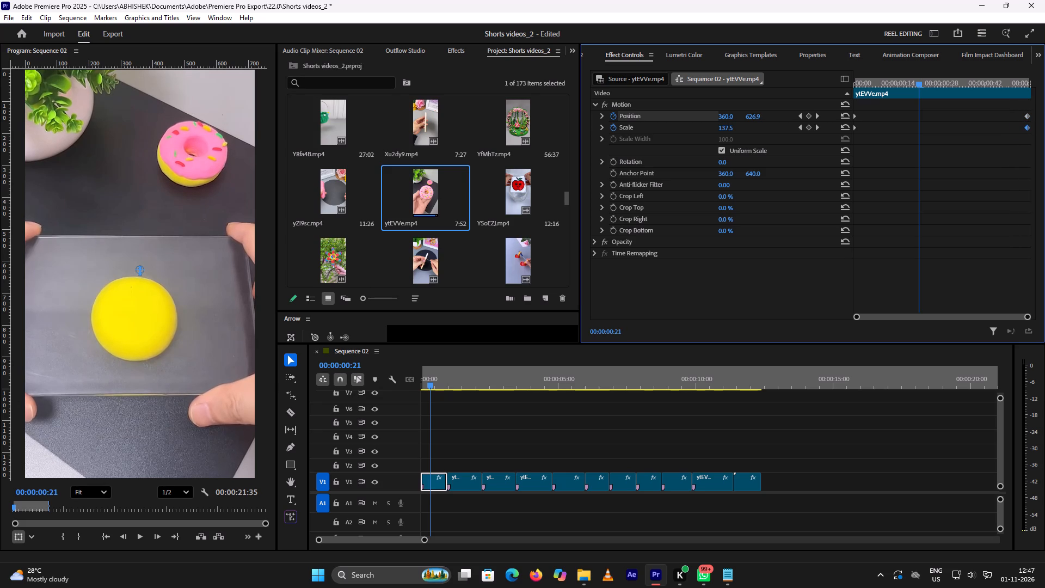
left_click_drag(920, 82, 752, 84)
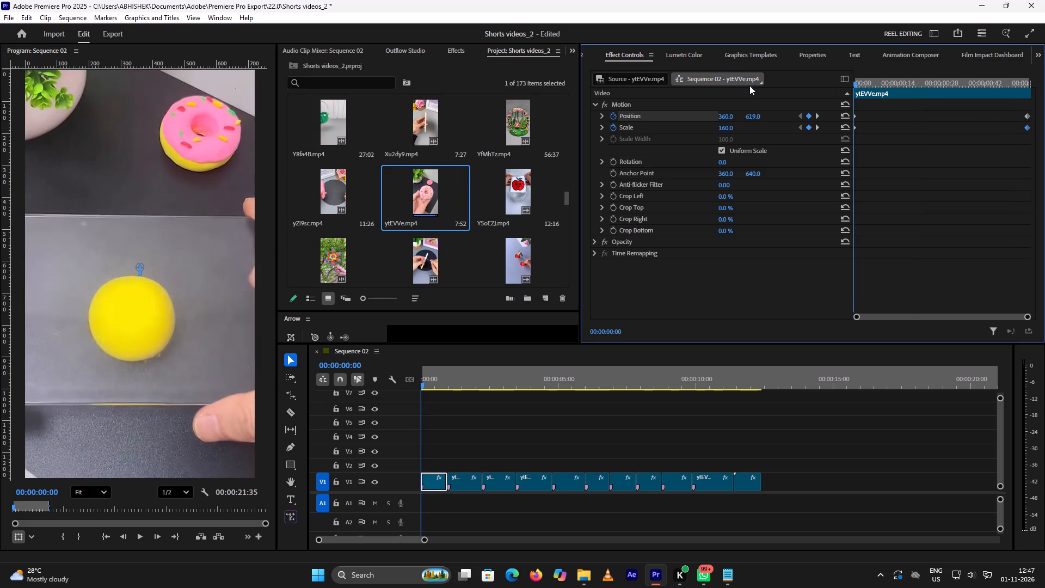
key("space")
key("space")
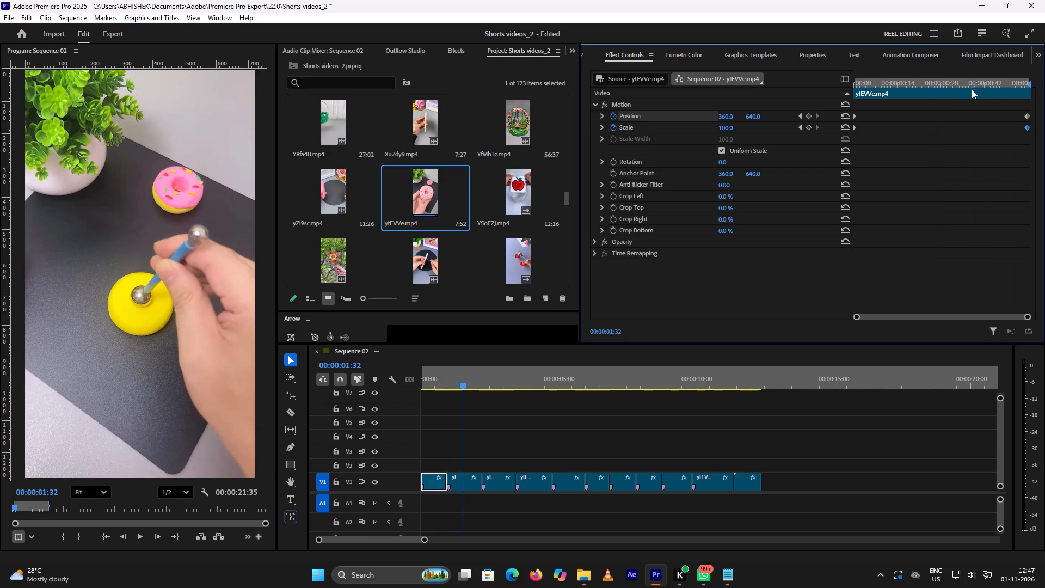
Reduce the first segment's starting Scale keyframe to about 140 and play back the zoom-out.
left_click(795, 128)
left_click(800, 128)
left_click(800, 127)
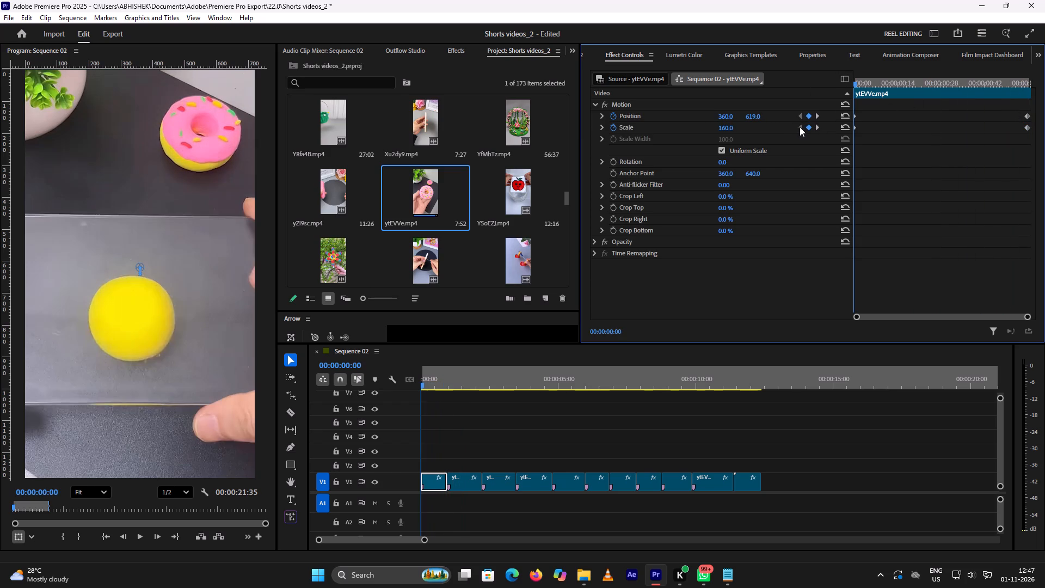
left_click_drag(727, 129, 721, 132)
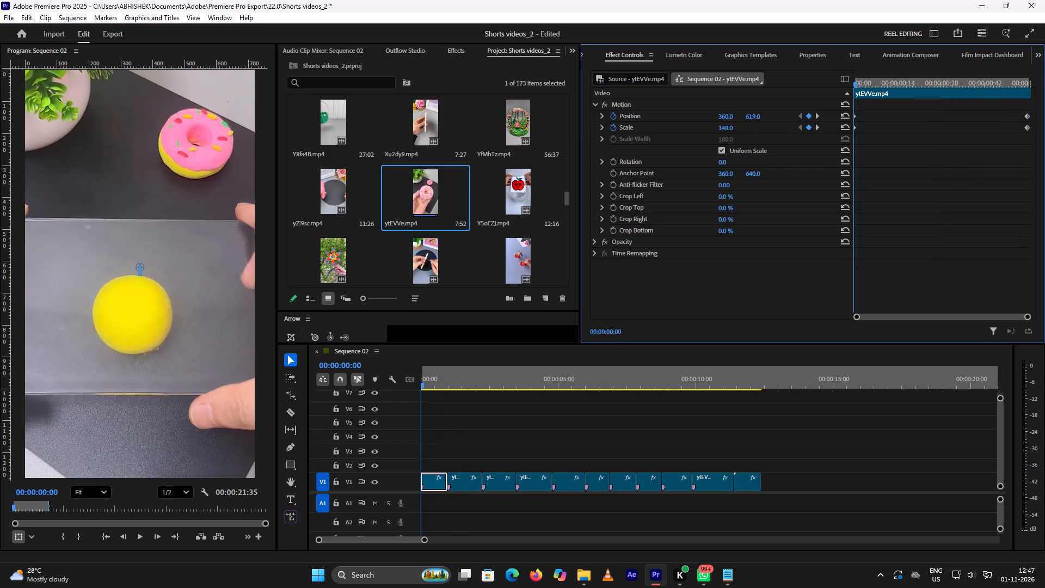
left_click_drag(721, 132, 717, 136)
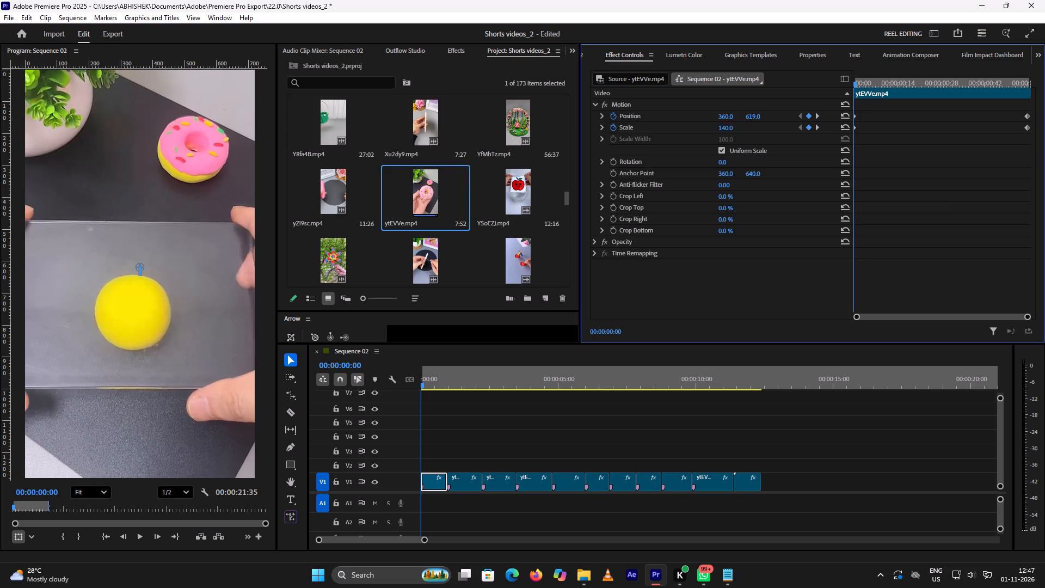
left_click_drag(717, 136, 718, 137)
key("space")
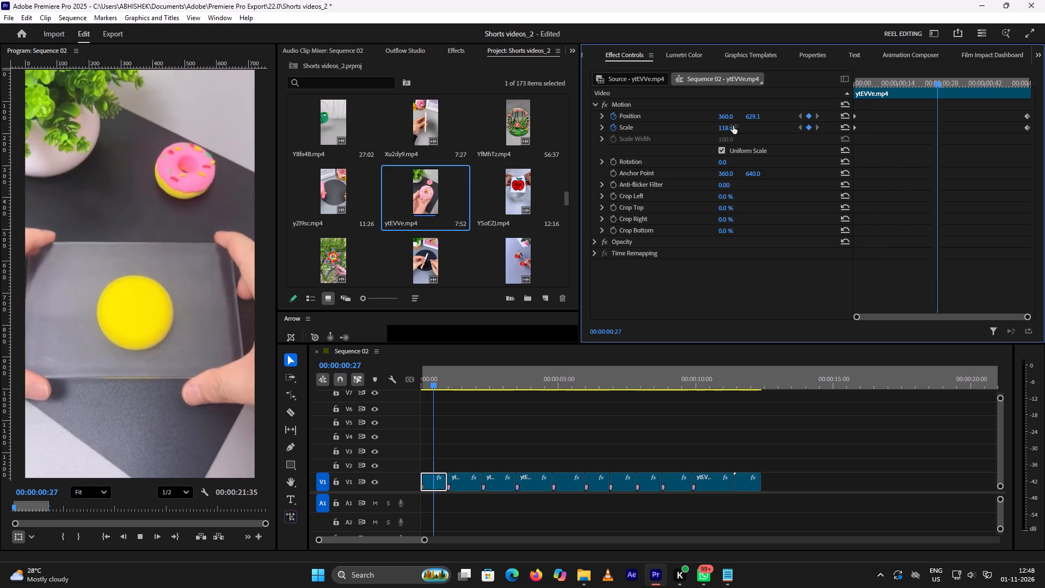
key("space")
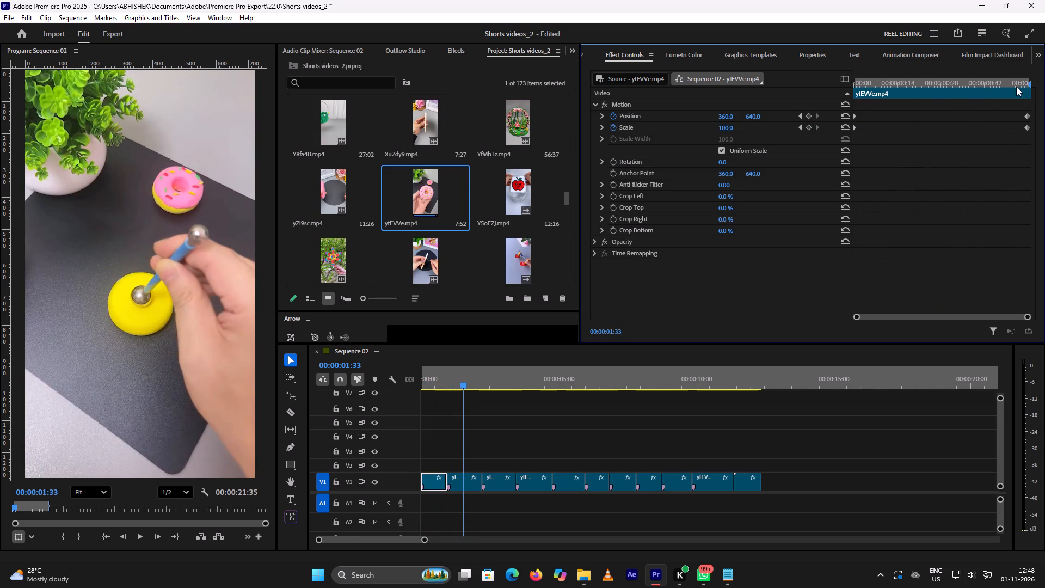
Review the first segment's zoom-out ending, scrub through the early donut-shaping scenes, and play the sequence through to the sprinkled donut scene.
left_click_drag(1028, 82, 1031, 91)
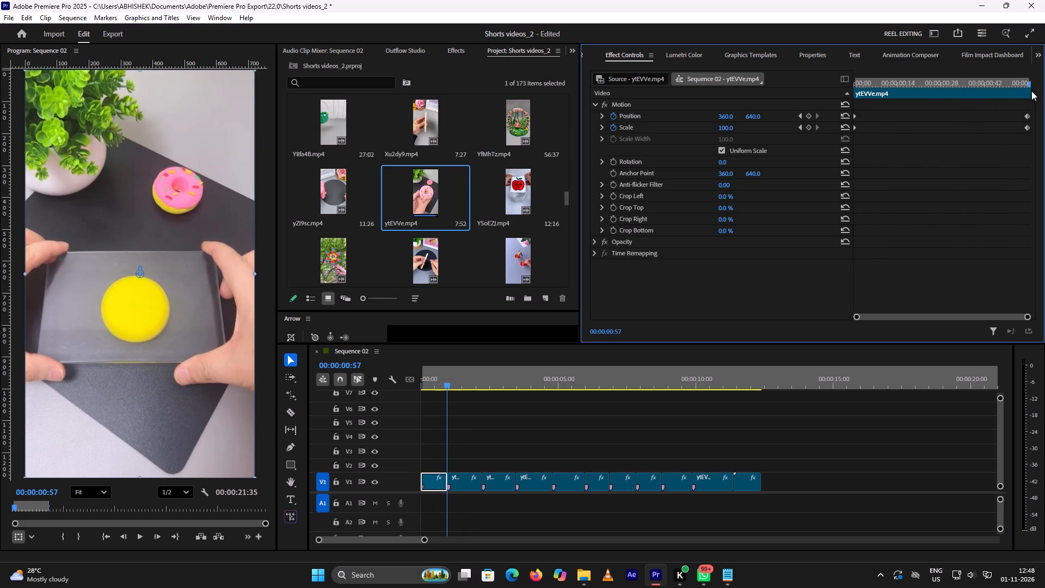
left_click_drag(1031, 91, 1043, 106)
left_click_drag(1043, 106, 1024, 112)
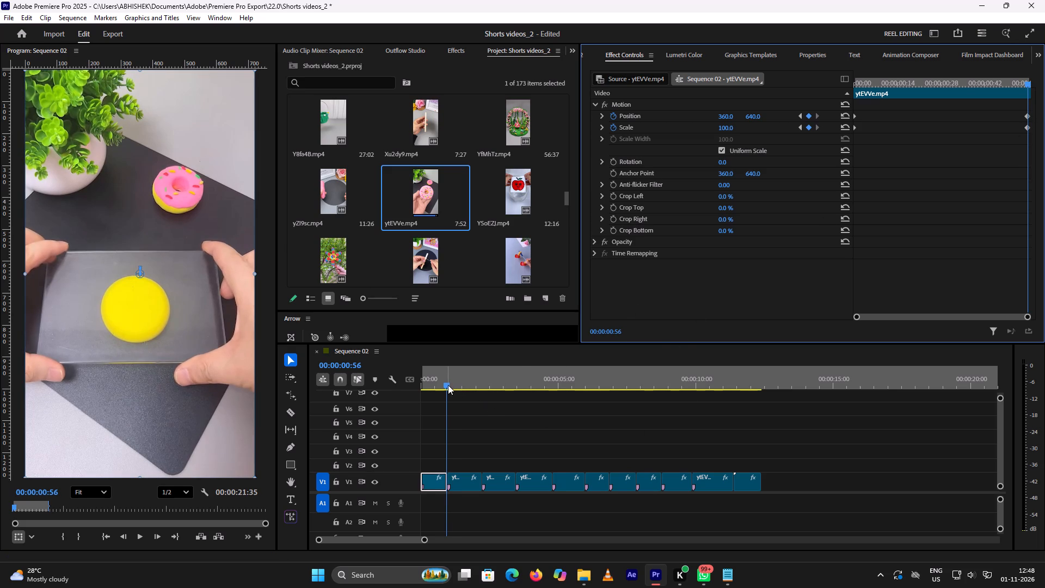
left_click_drag(447, 384, 468, 385)
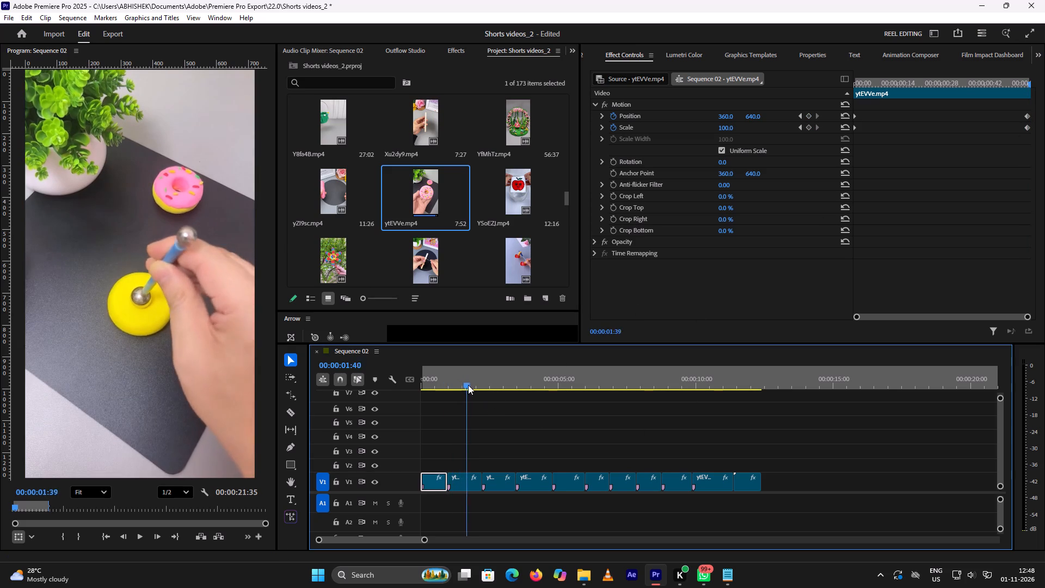
left_click_drag(468, 385, 492, 394)
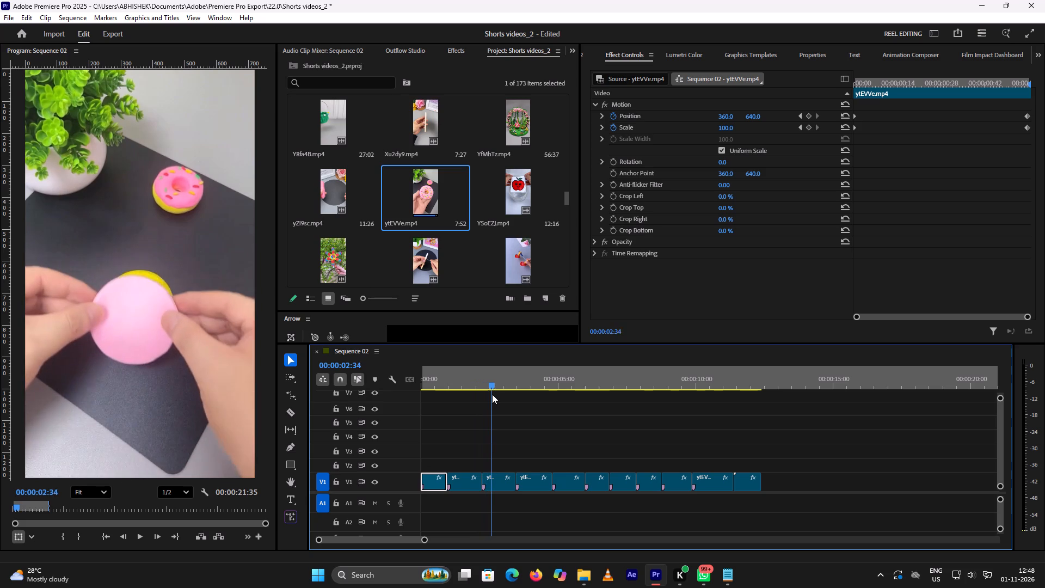
left_click_drag(492, 394, 512, 395)
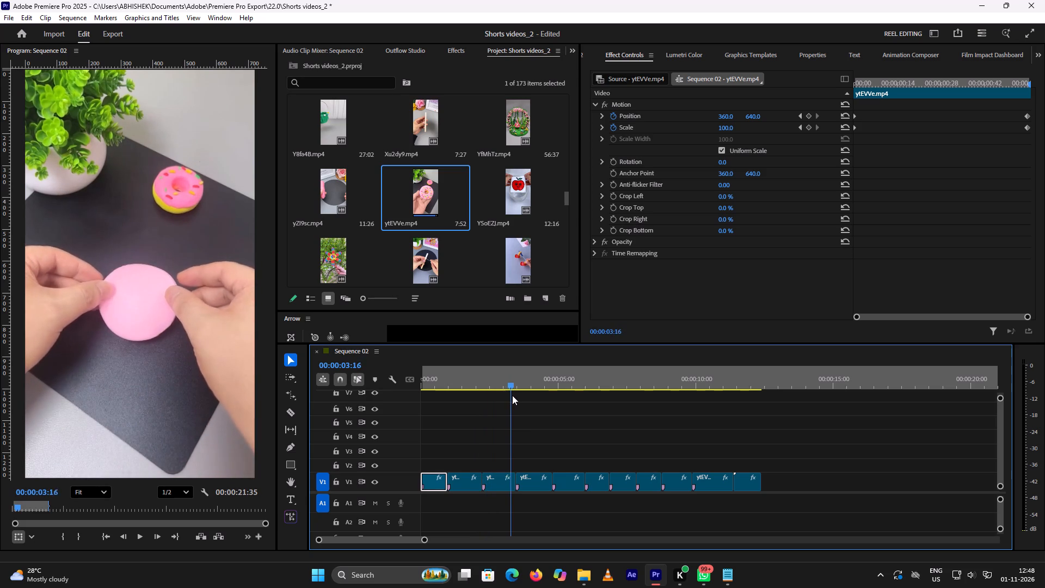
left_click_drag(512, 395, 486, 407)
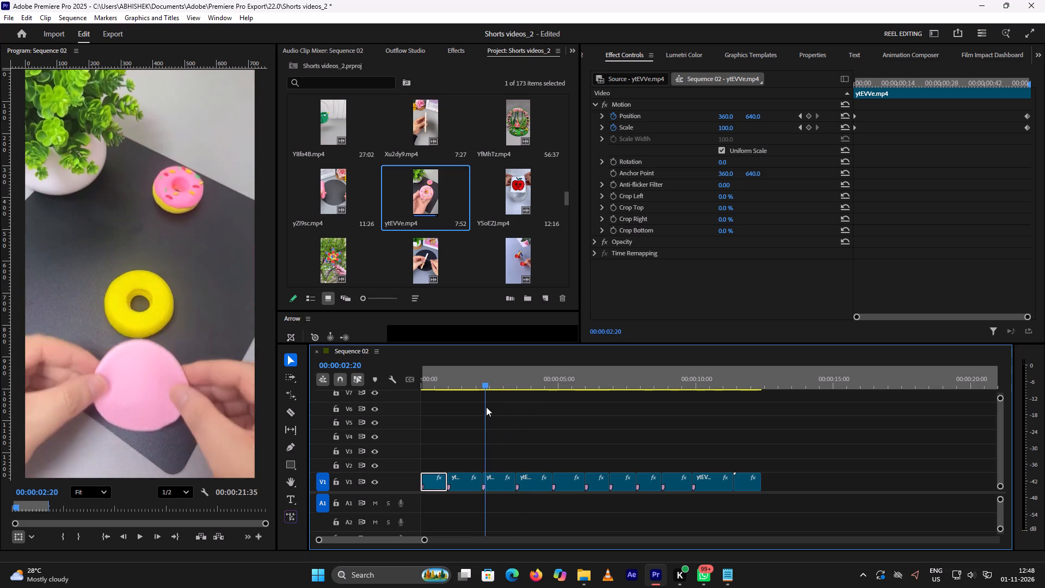
left_click_drag(486, 407, 468, 410)
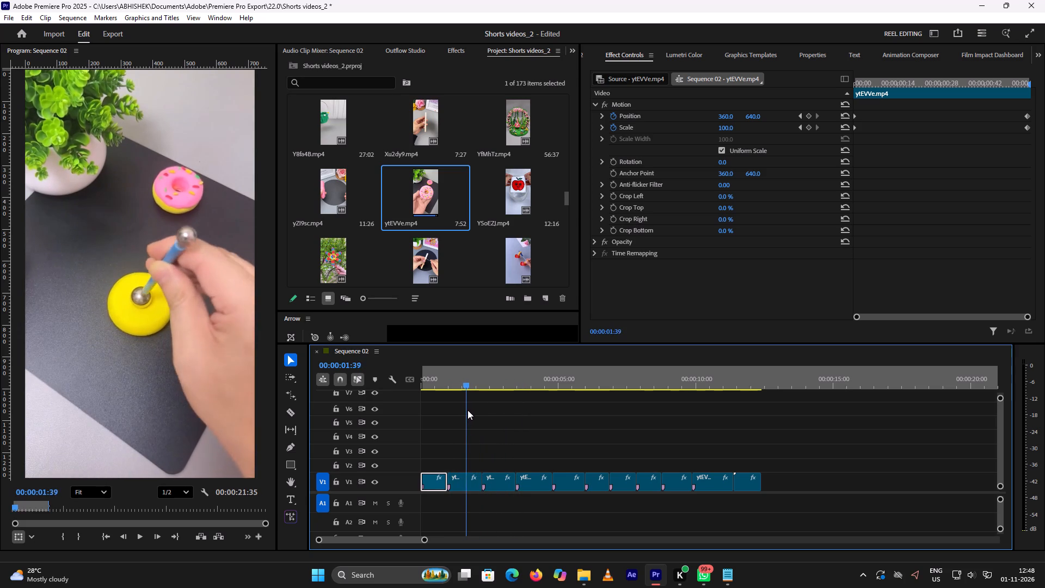
left_click_drag(468, 410, 513, 421)
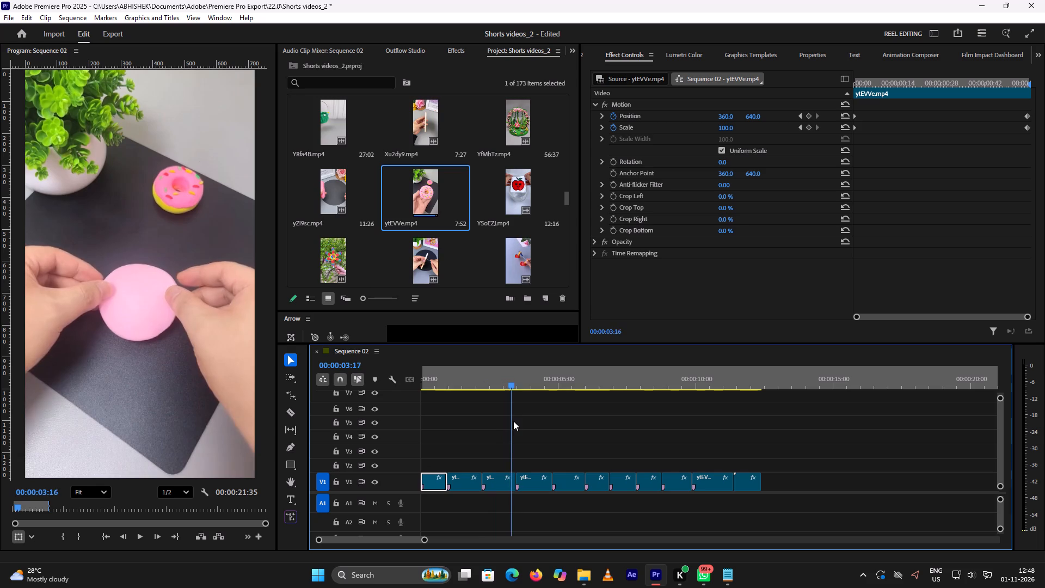
left_click_drag(513, 421, 533, 440)
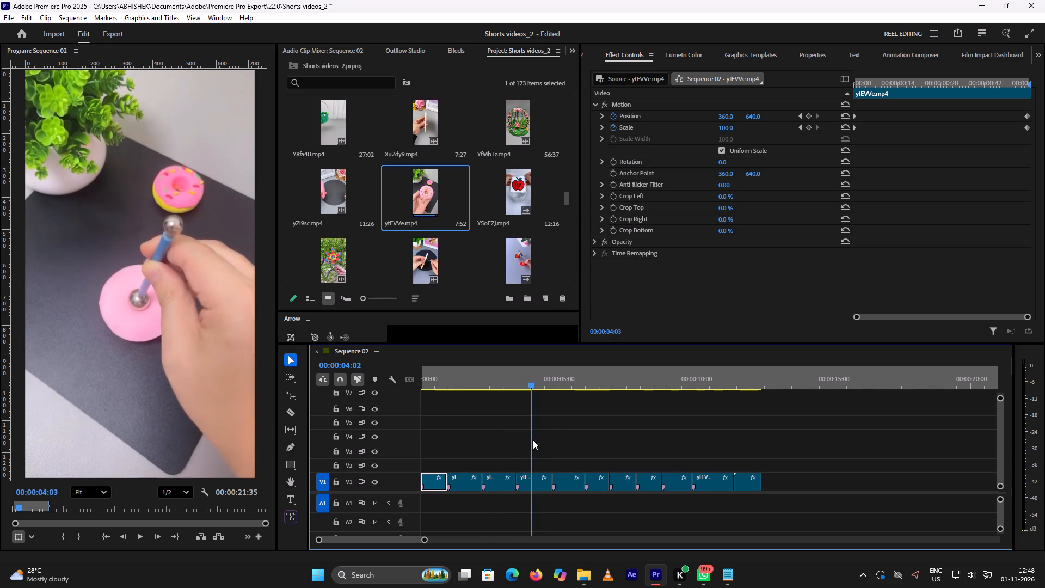
left_click_drag(533, 440, 518, 447)
key("space")
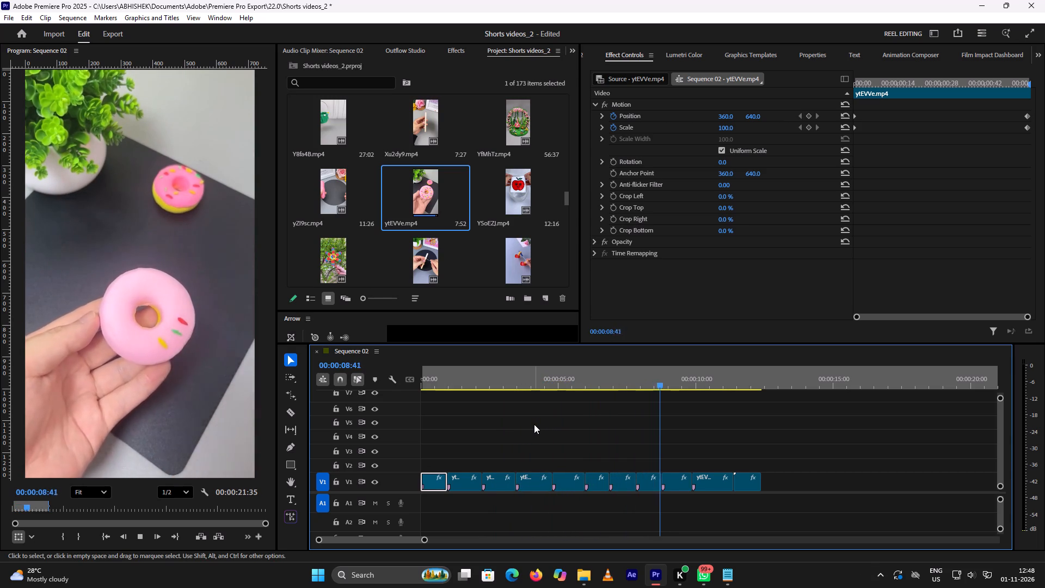
key("space")
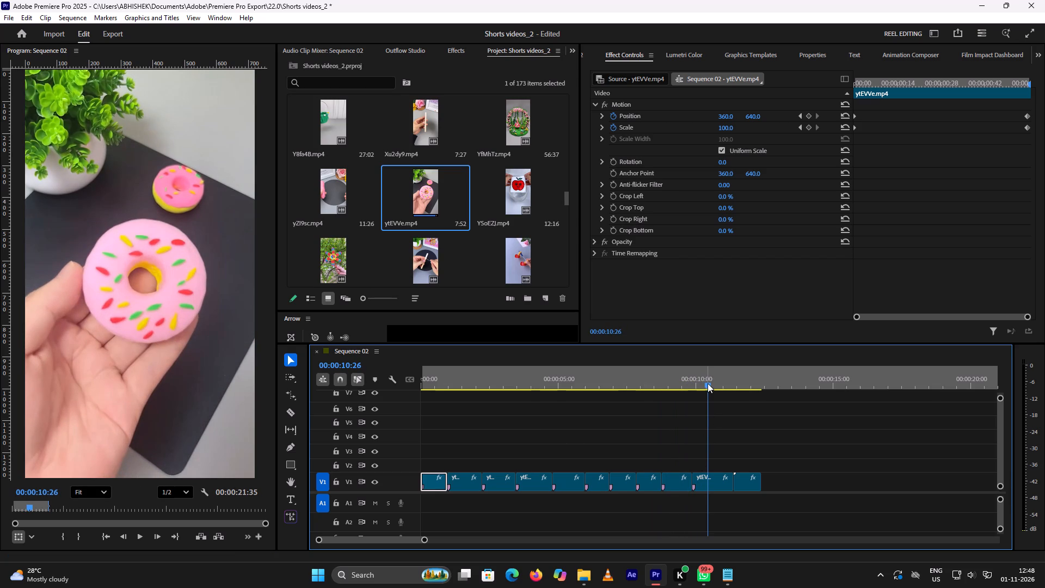
Examine the sprinkle and two-donut ending scenes, and the cut near 00:00:06:00 between assembling the donut and adding sprinkles.
left_click_drag(708, 383, 690, 387)
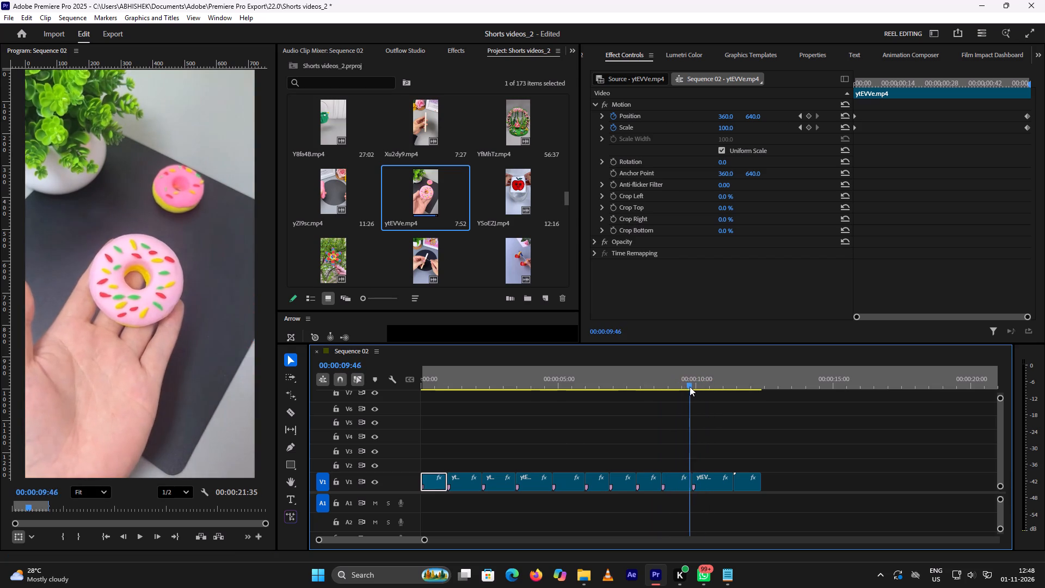
left_click_drag(690, 387, 673, 393)
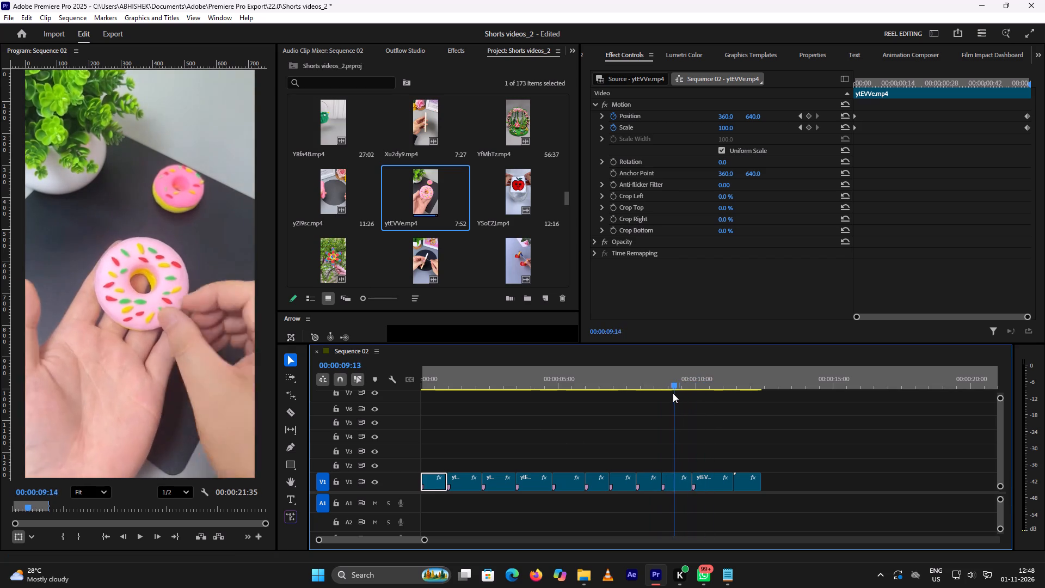
left_click_drag(673, 393, 690, 404)
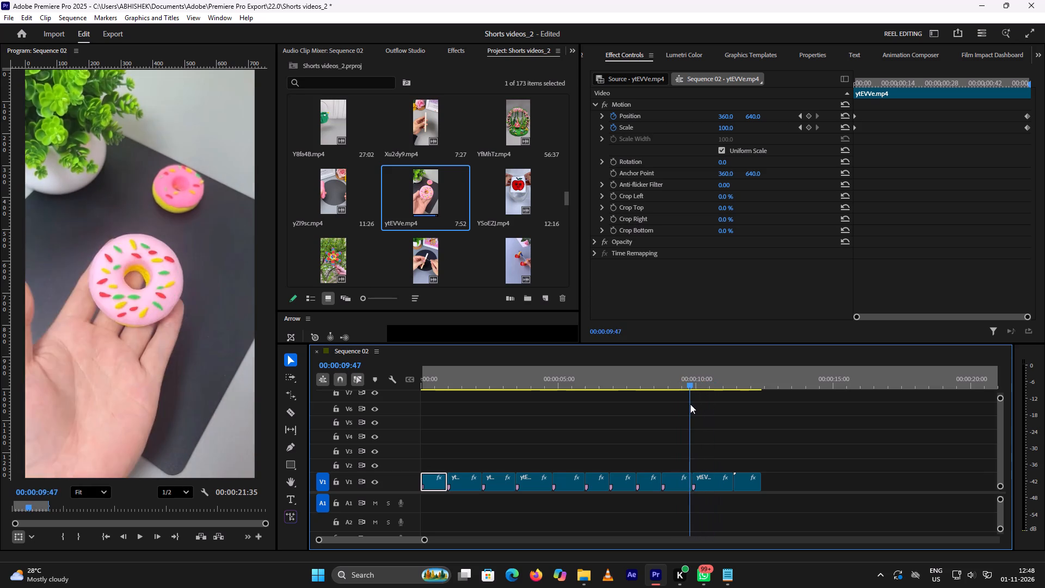
left_click_drag(690, 404, 715, 411)
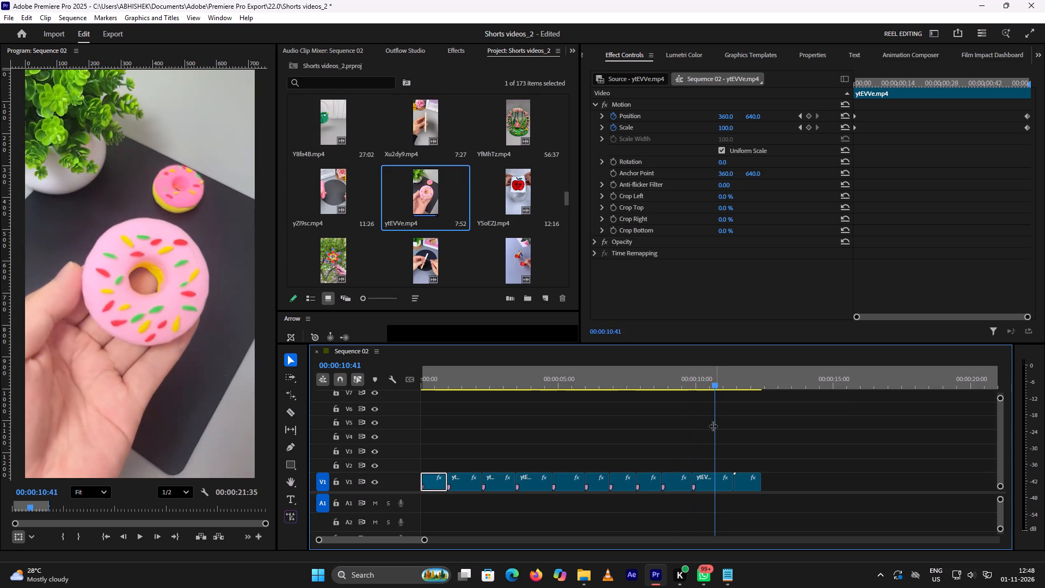
scroll(739, 451, "down", 5, "alt")
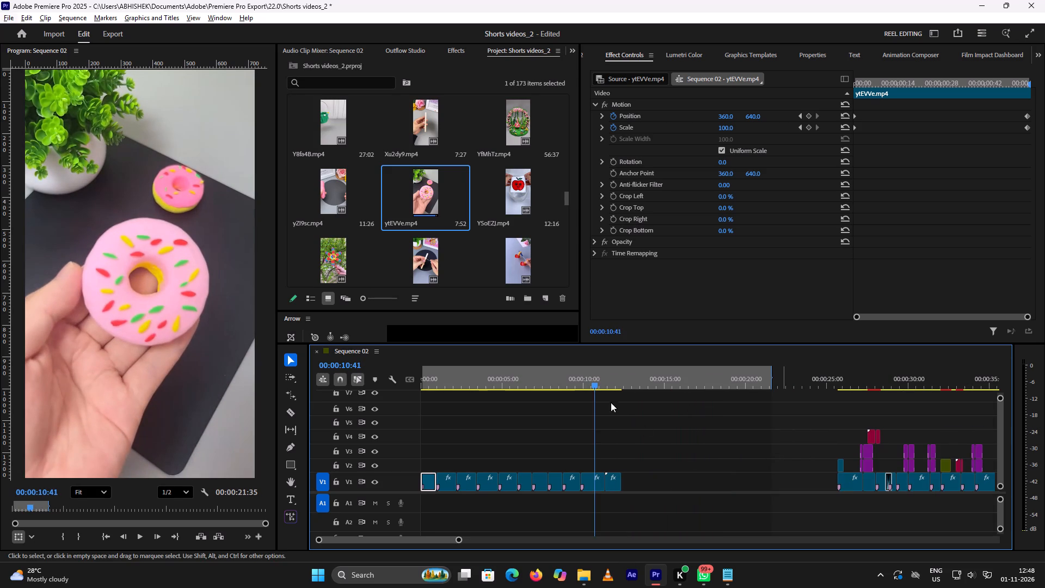
left_click_drag(596, 385, 600, 386)
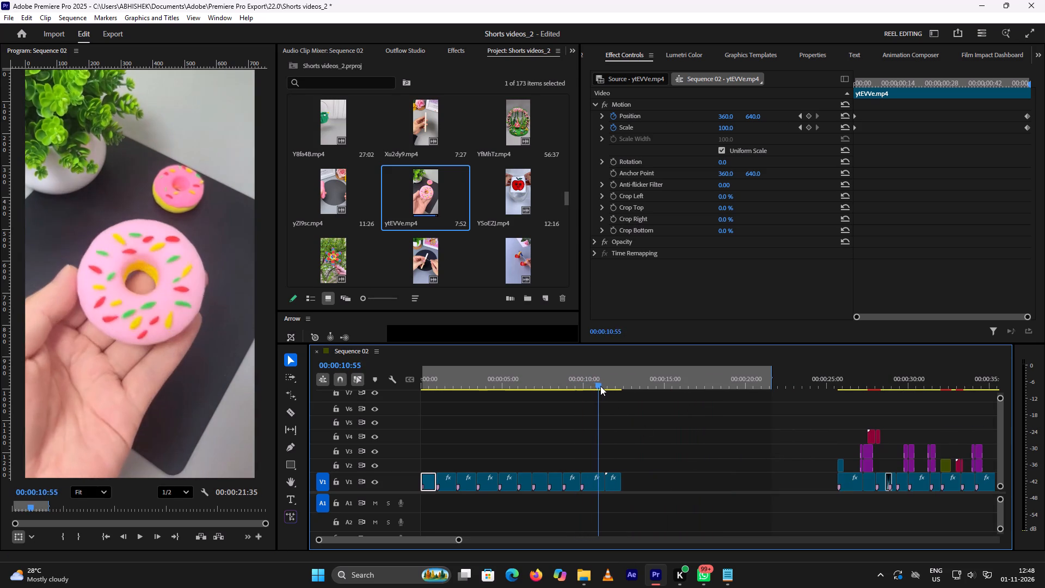
left_click_drag(600, 386, 614, 392)
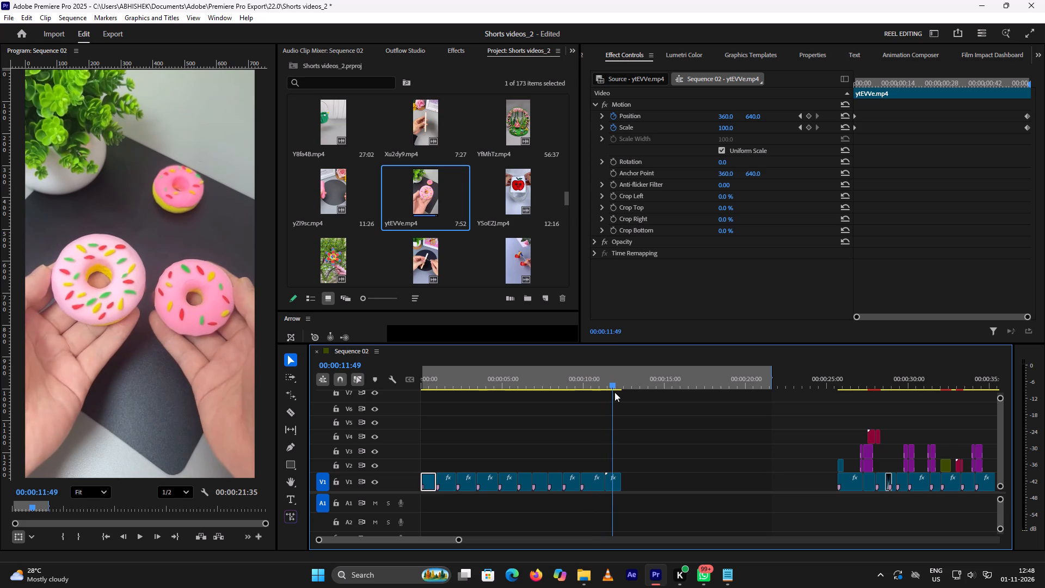
left_click_drag(614, 392, 602, 397)
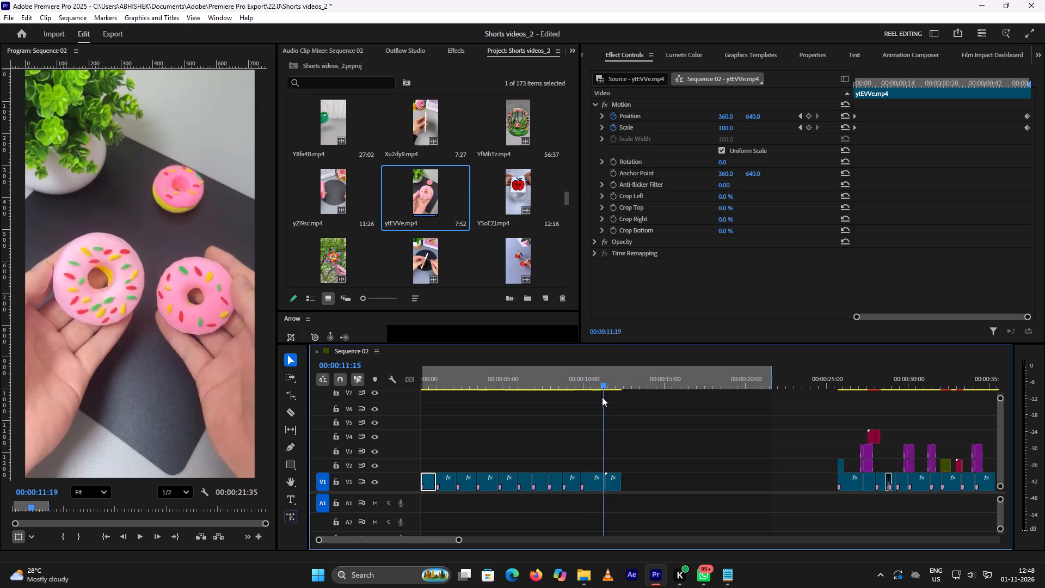
left_click_drag(602, 397, 591, 402)
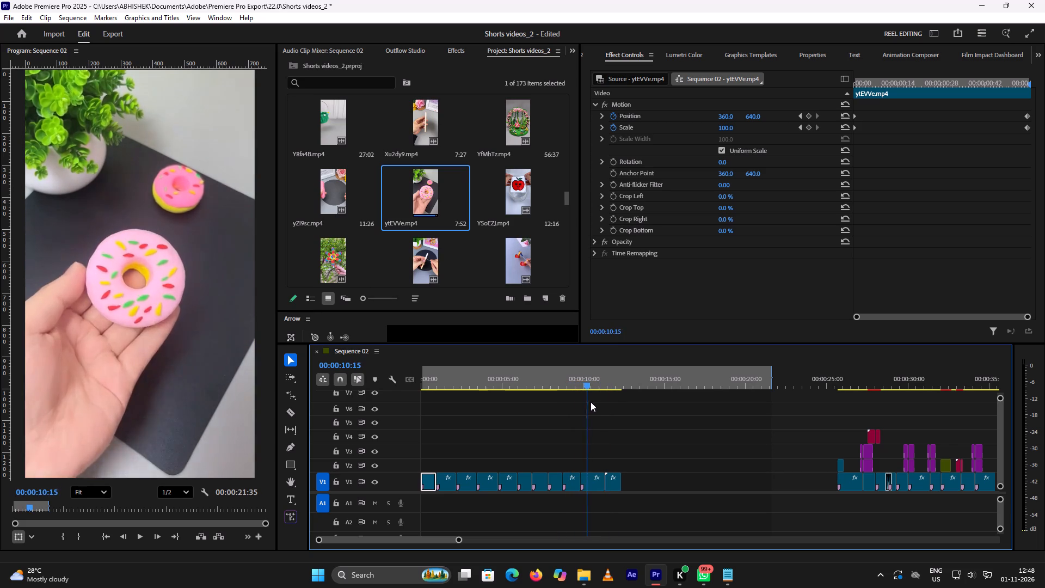
left_click_drag(591, 402, 613, 406)
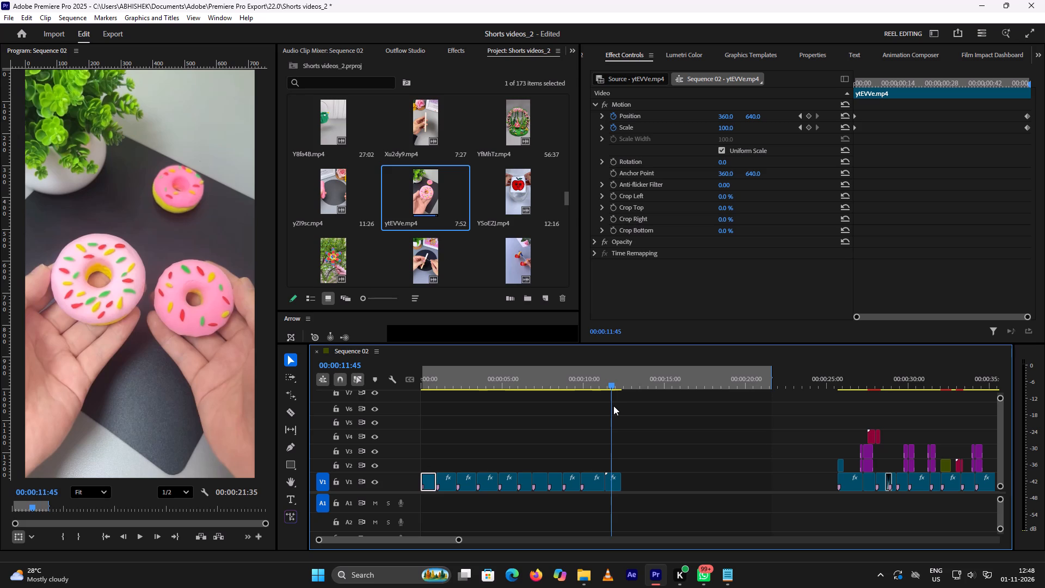
left_click_drag(613, 406, 588, 416)
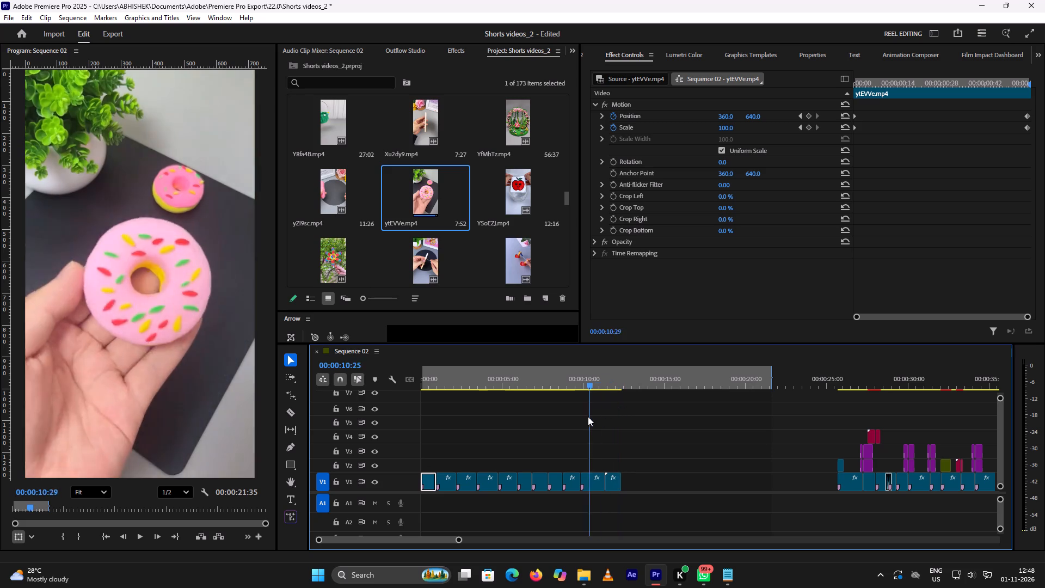
left_click_drag(588, 416, 570, 419)
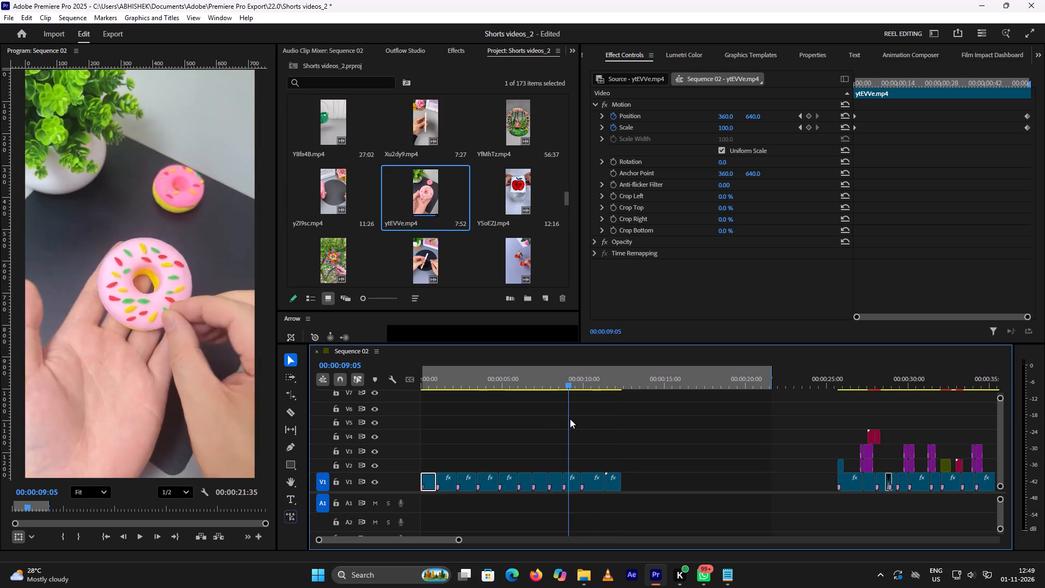
left_click_drag(570, 419, 555, 419)
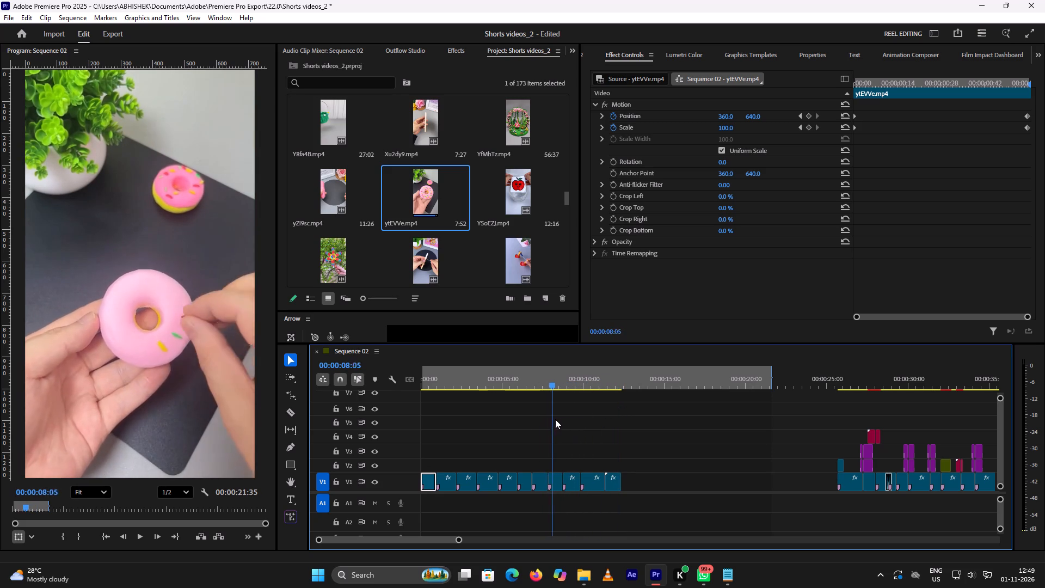
left_click_drag(555, 419, 513, 425)
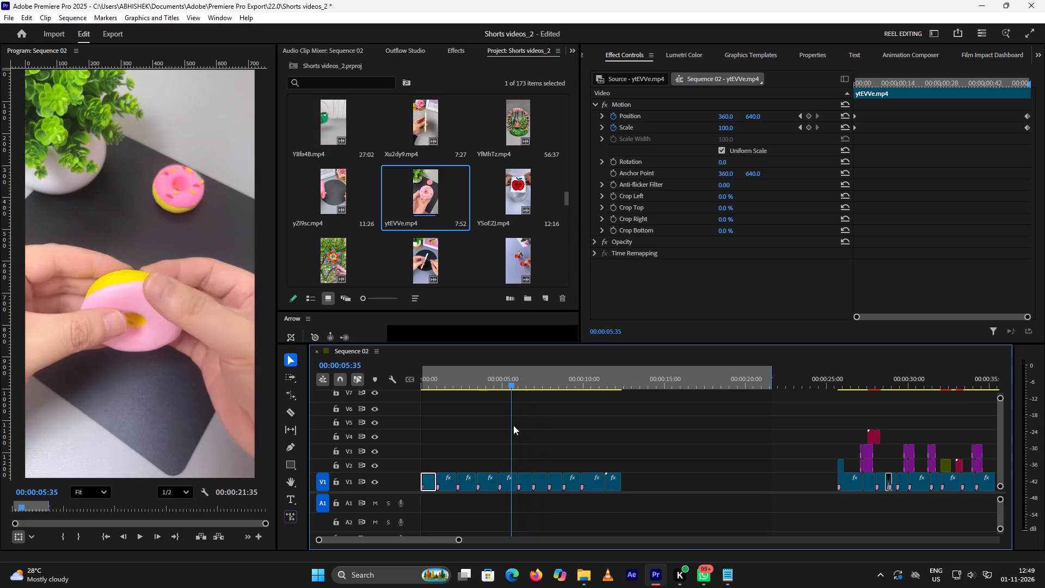
left_click_drag(513, 425, 520, 429)
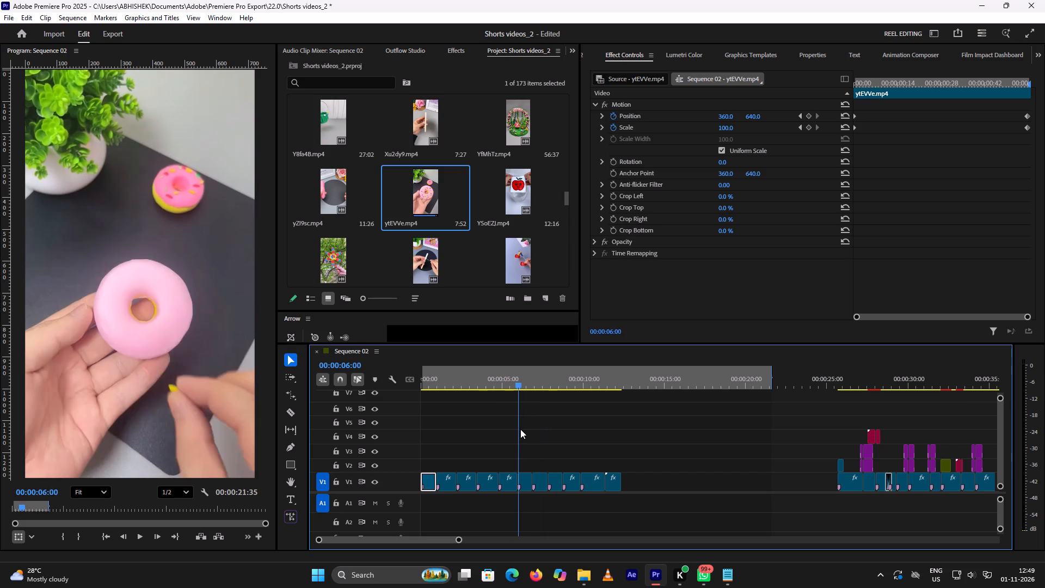
left_click_drag(520, 429, 521, 431)
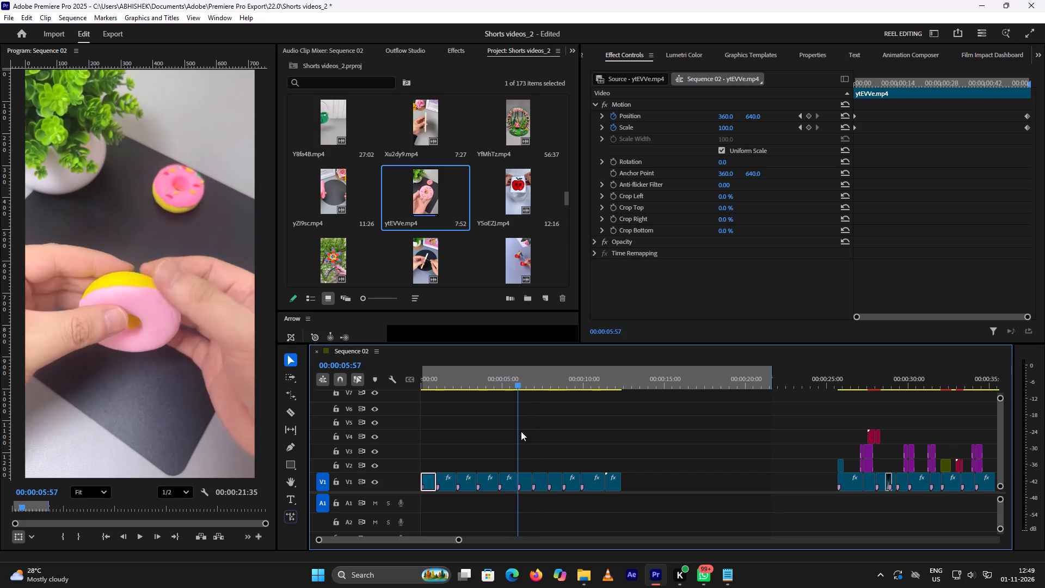
left_click_drag(521, 431, 515, 435)
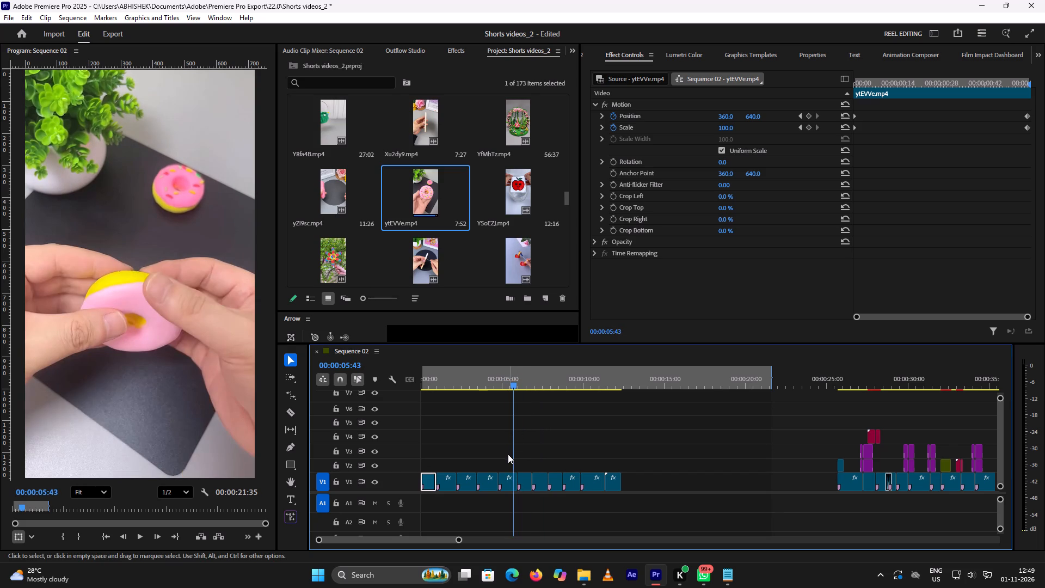
Apply the Film Impact Radial Blur transition to the cut near 00:00:06:00, between the donut assembly and first sprinkle segments.
left_click_drag(508, 458, 525, 485)
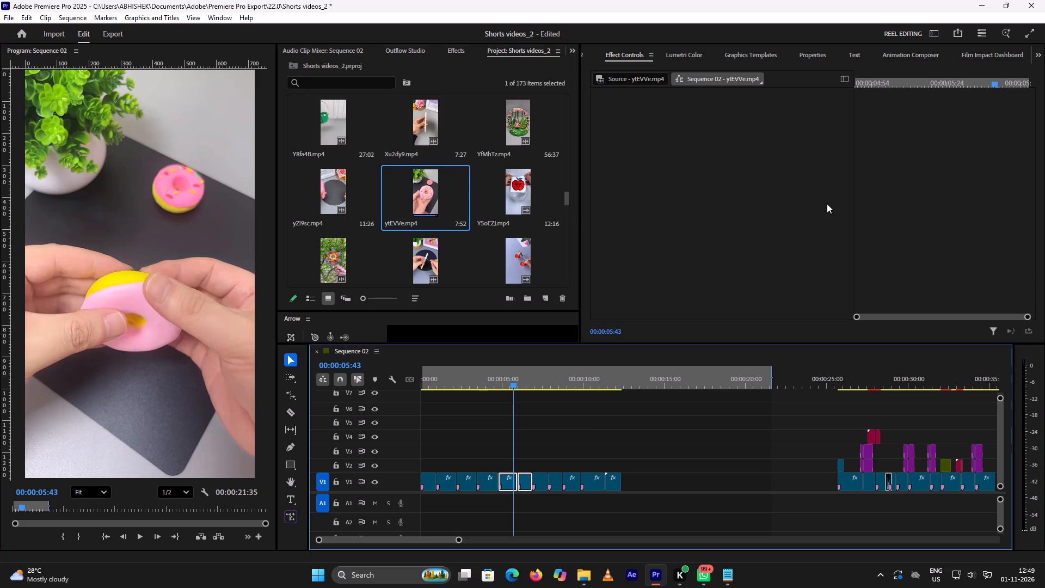
left_click(980, 57)
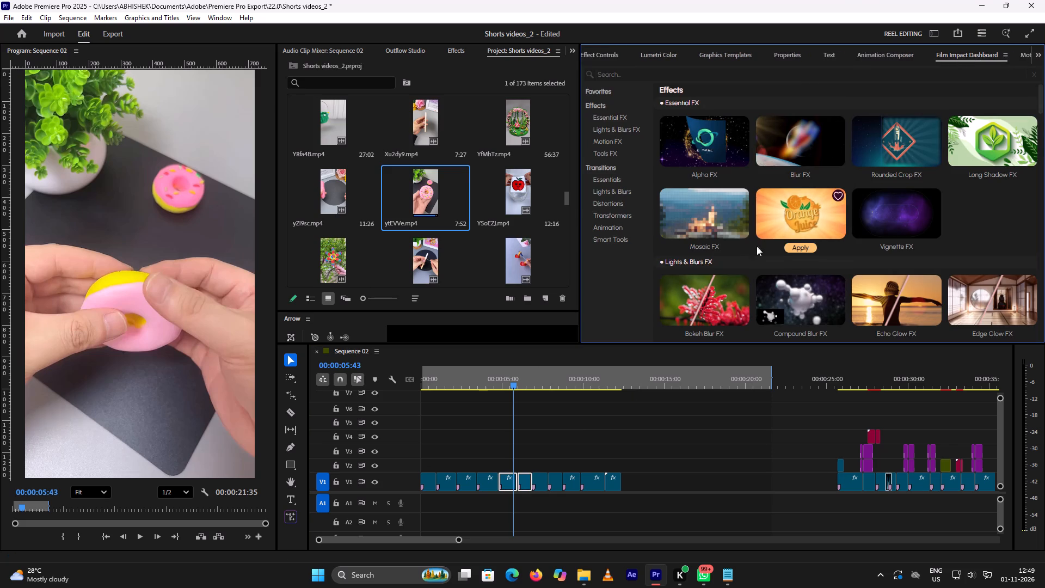
left_click(613, 171)
scroll(906, 207, "down", 2)
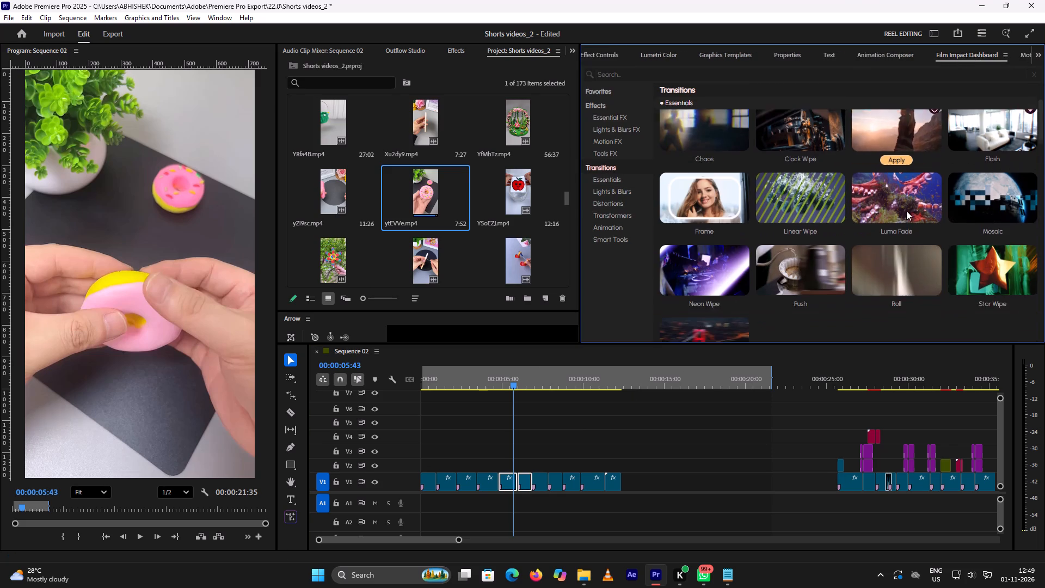
scroll(906, 211, "down", 2)
scroll(906, 211, "up", 2)
scroll(906, 211, "down", 8)
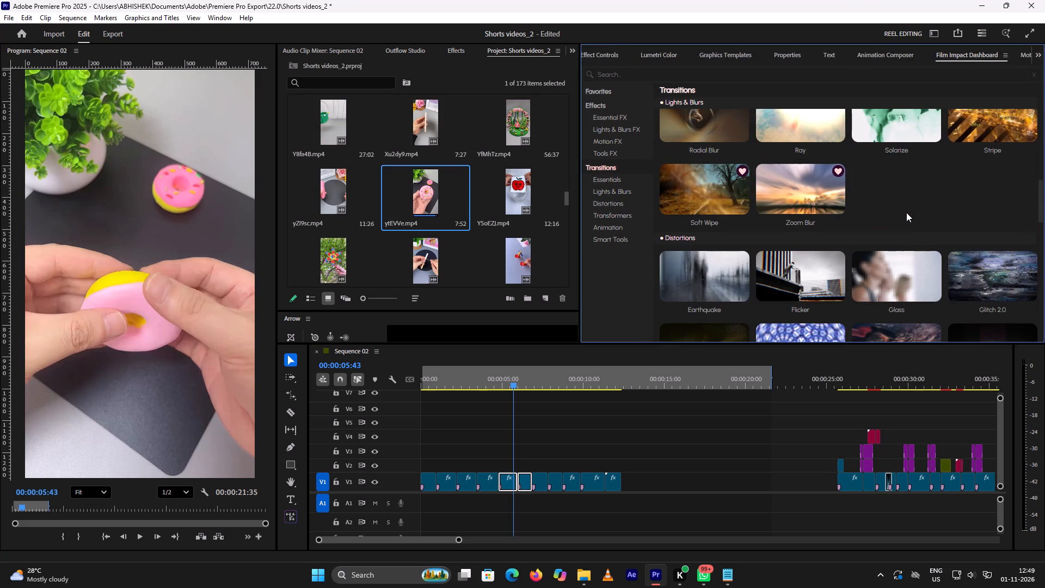
scroll(906, 212, "down", 2)
scroll(886, 208, "up", 3)
left_click(702, 206)
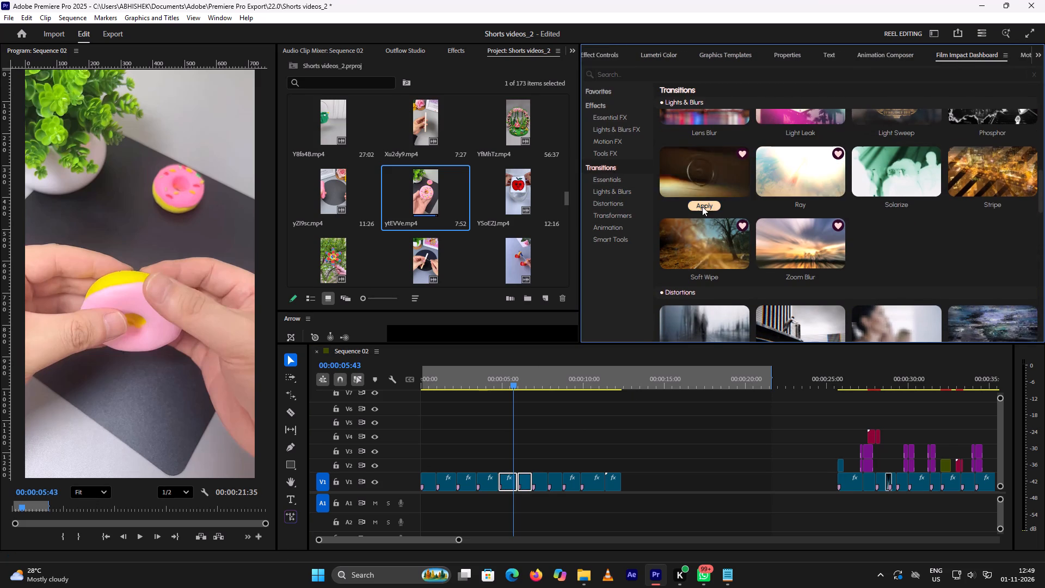
scroll(542, 454, "up", 9, "alt")
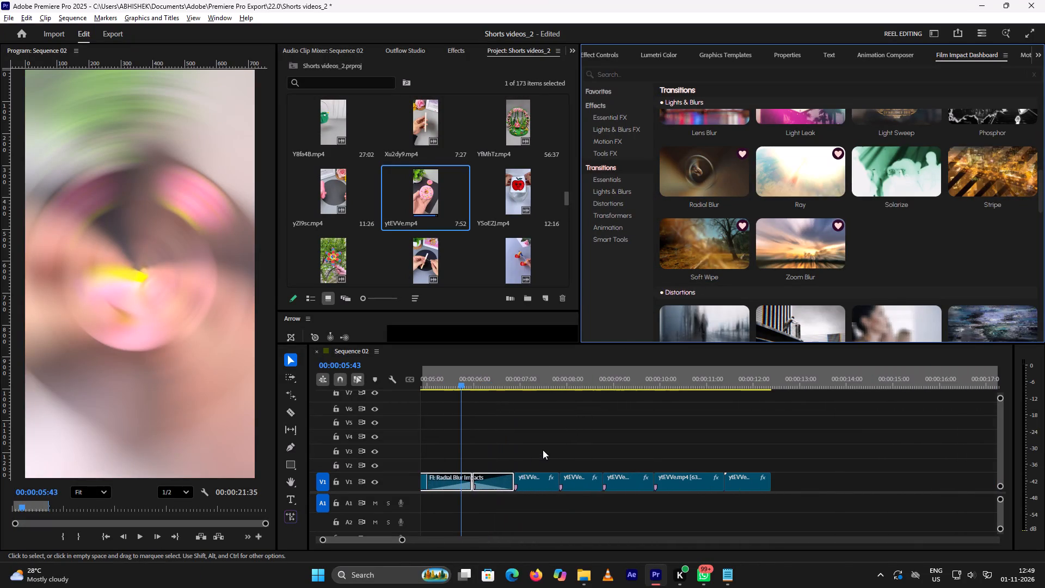
Shorten the Radial Blur transition near 00:00:06:00 in two trims, playing the cut back after each one.
scroll(543, 450, "up", 1, "alt")
scroll(480, 476, "up", 4)
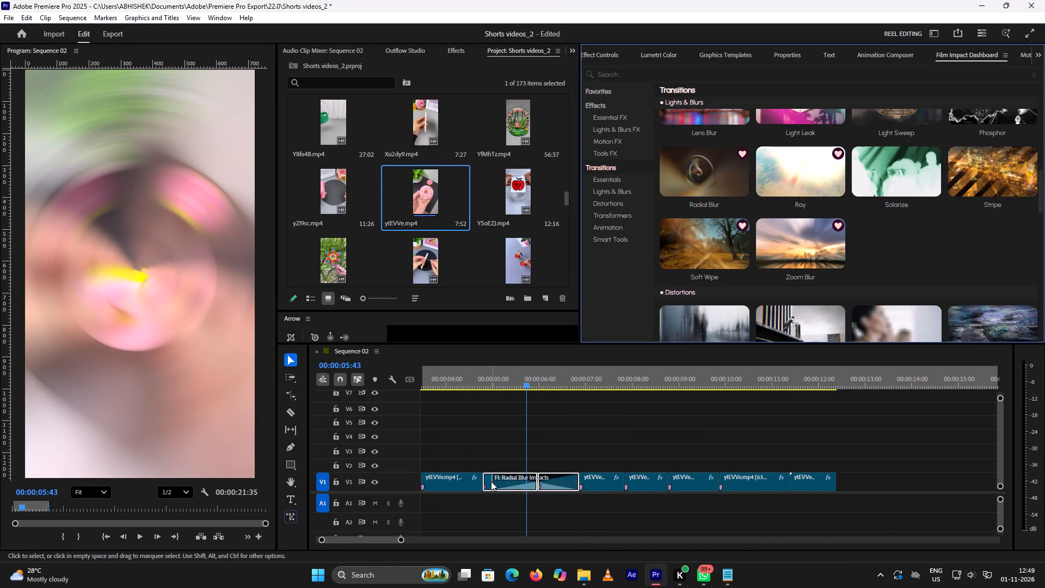
left_click_drag(494, 482, 513, 483)
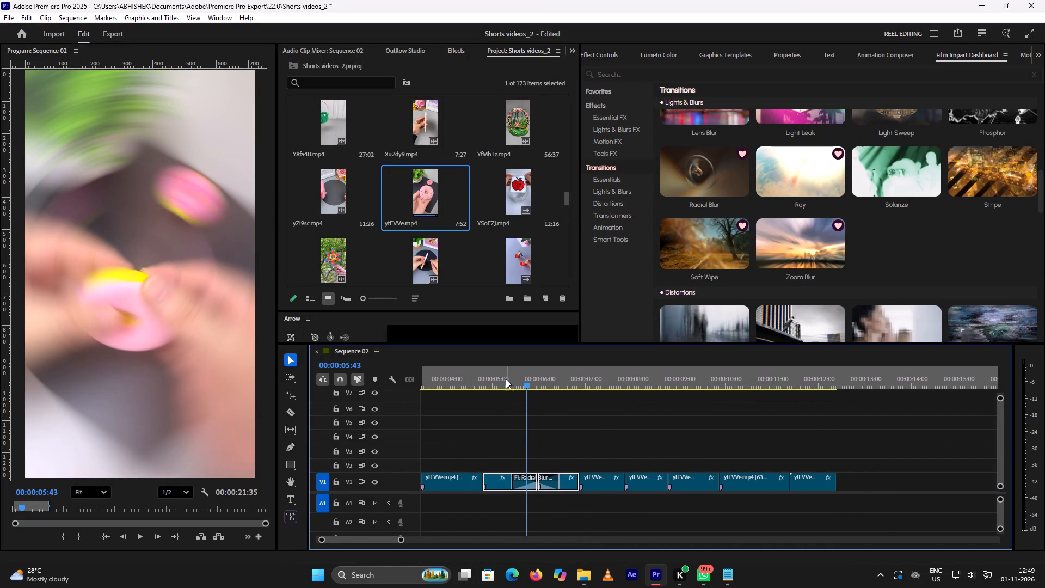
left_click(505, 379)
key("space")
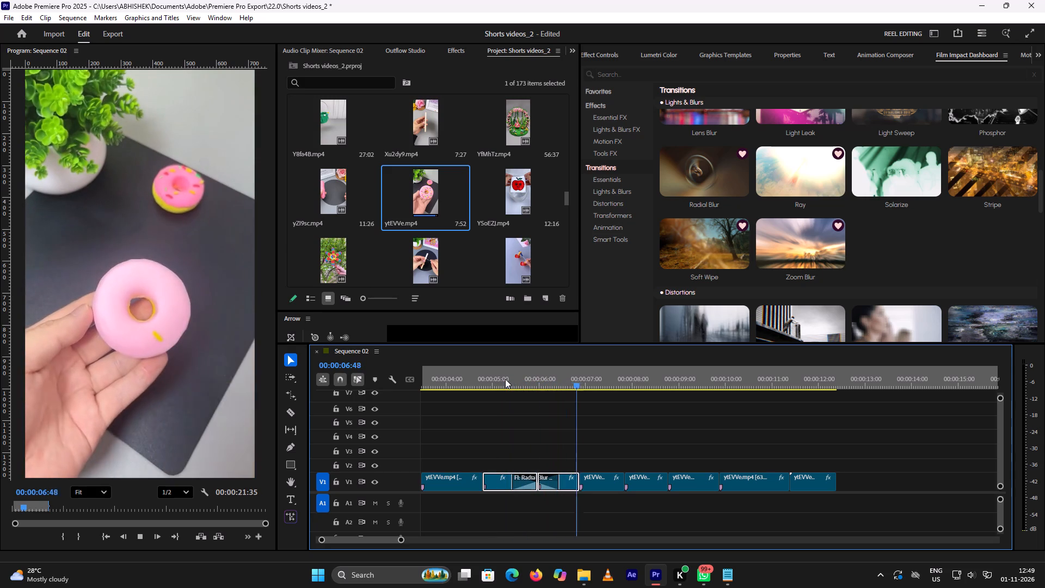
key("space")
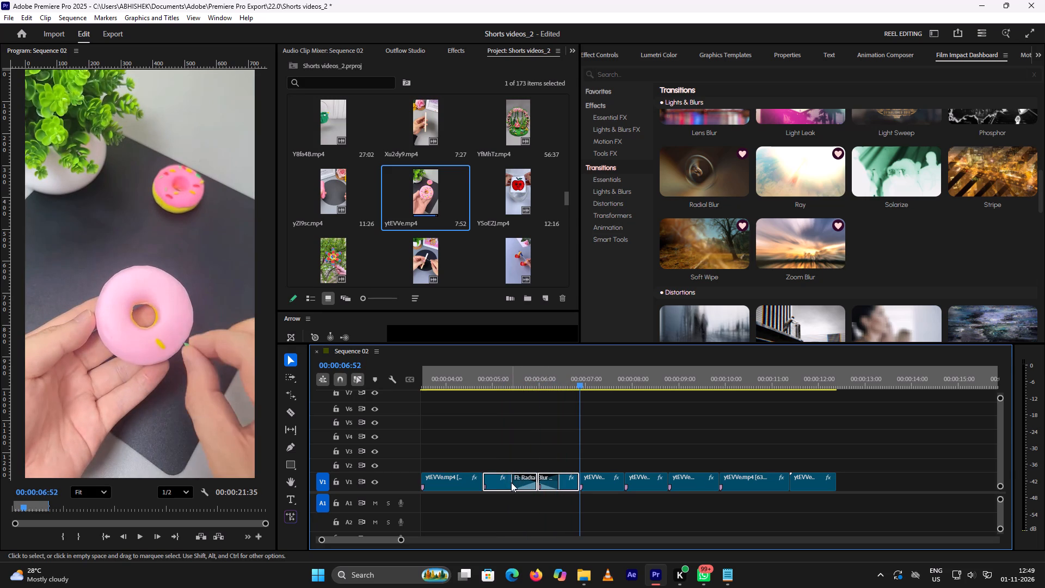
left_click_drag(513, 482, 524, 486)
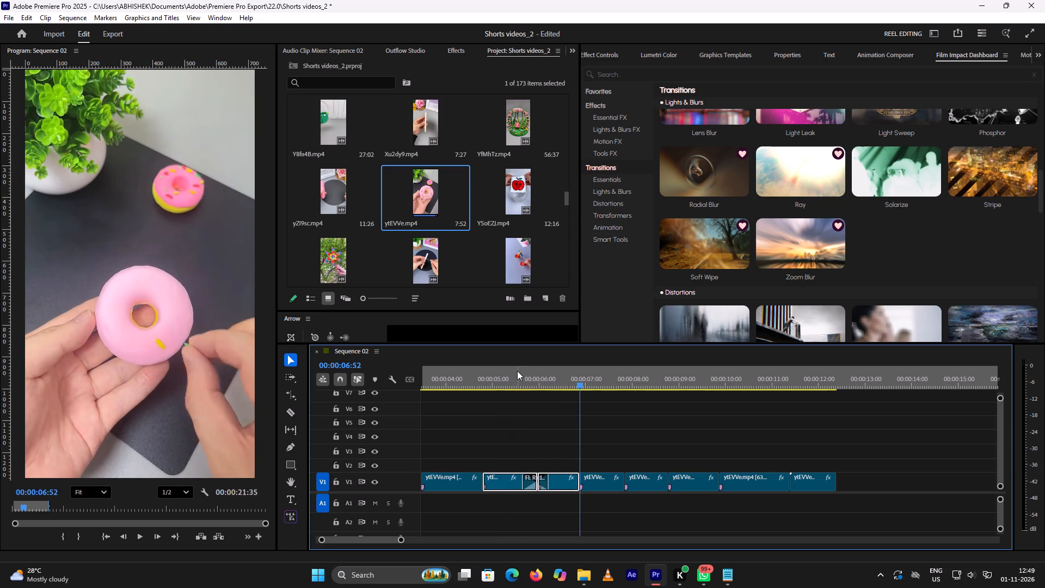
left_click(517, 379)
key("space")
key("space")
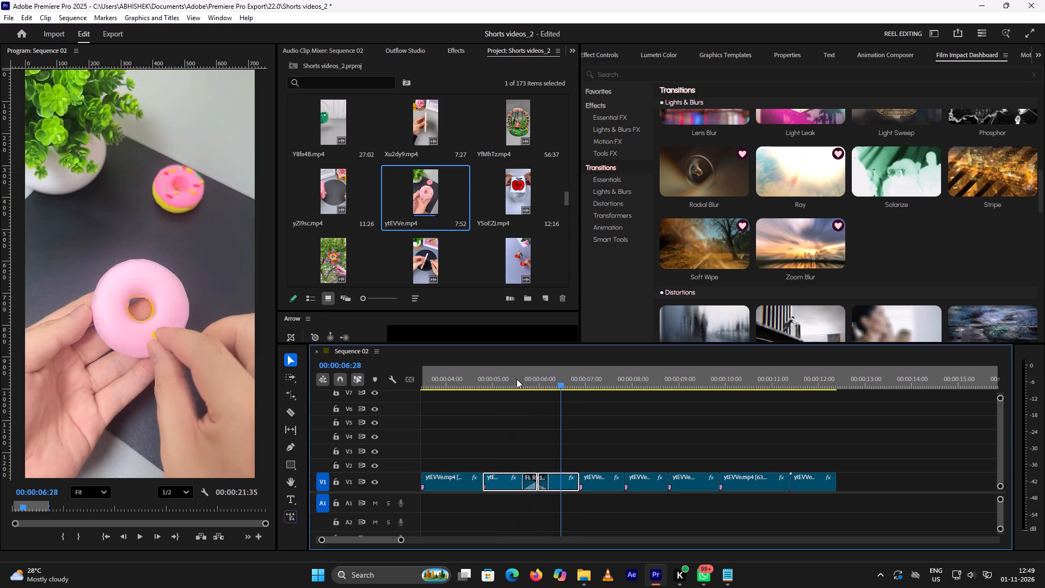
Replay the sequence through the Radial Blur transition, then examine the early yellow and pink donut-shaping scenes and their cuts.
scroll(516, 383, "down", 3, "alt")
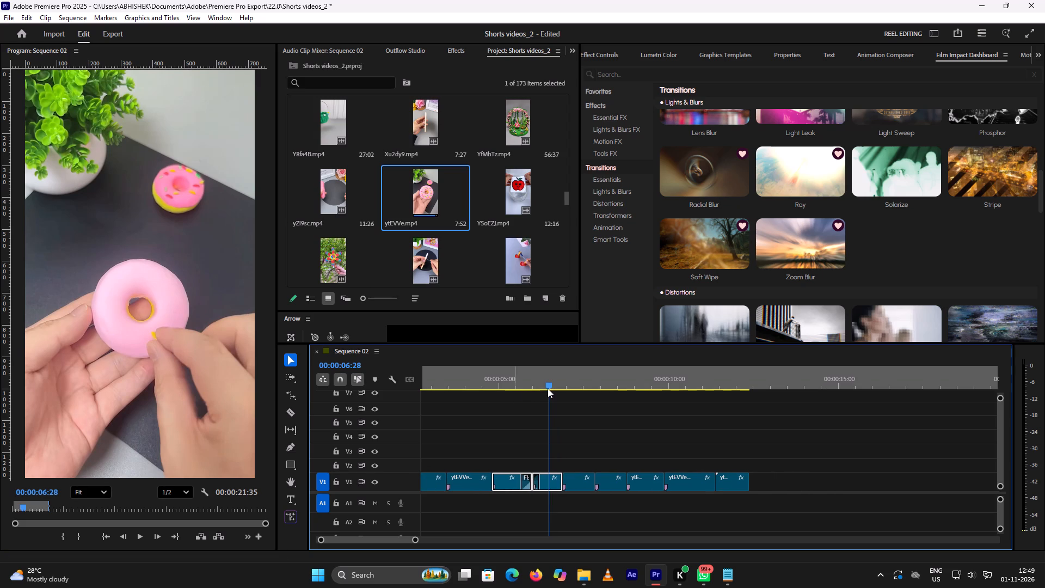
left_click_drag(546, 384, 573, 413)
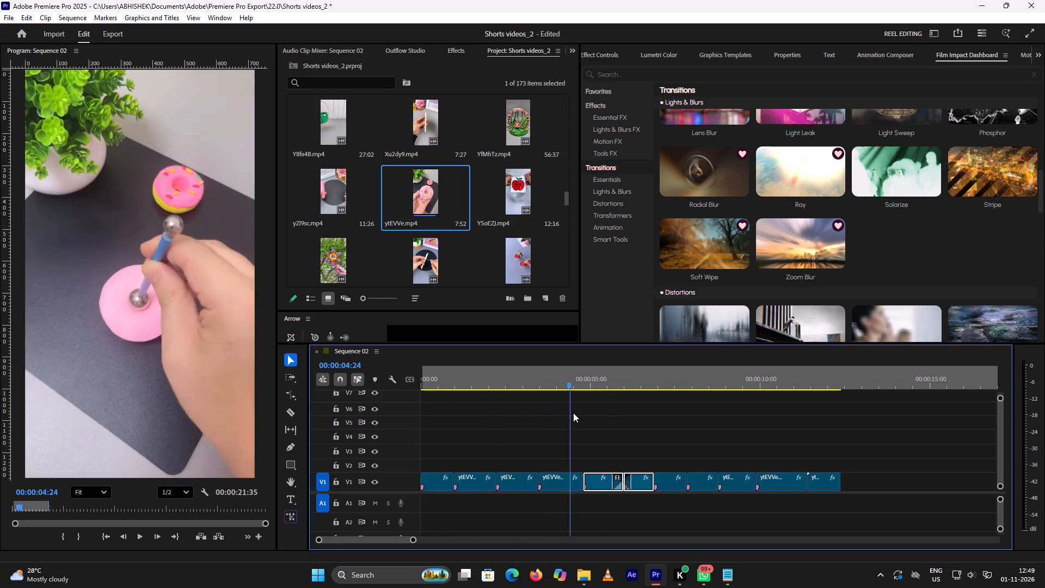
left_click_drag(573, 413, 605, 402)
key("space")
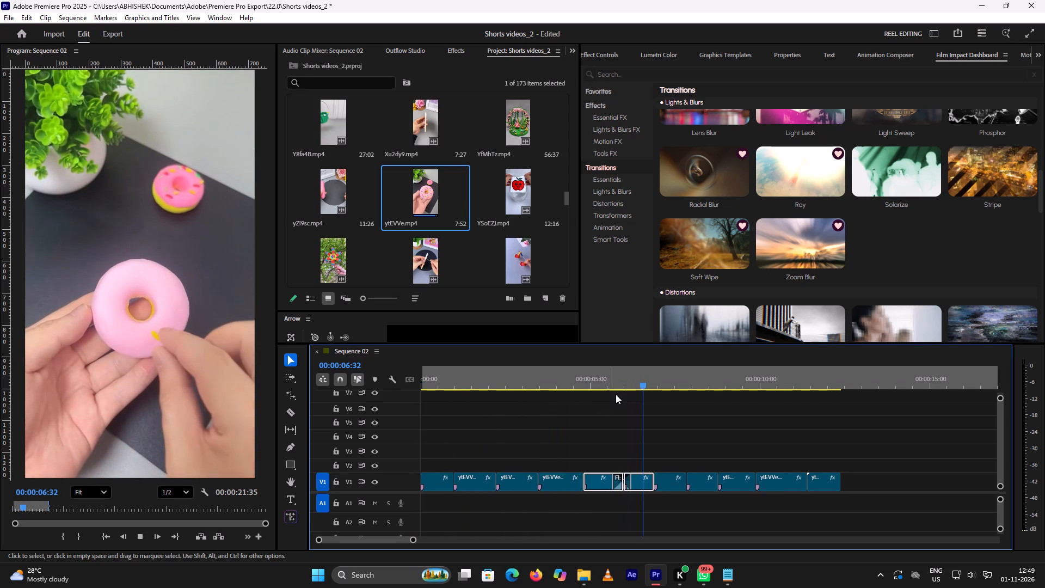
key("space")
left_click_drag(644, 386, 479, 389)
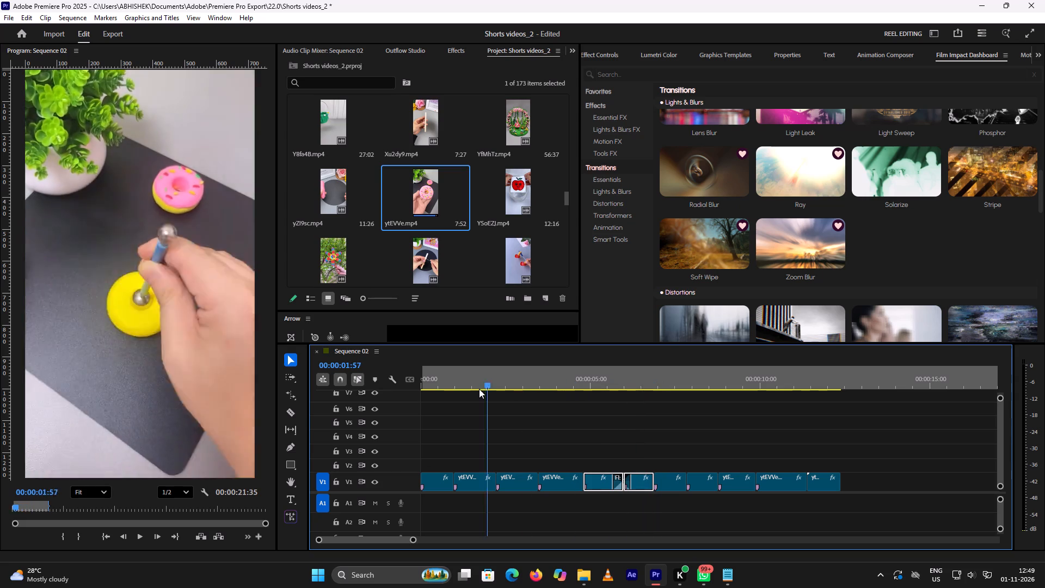
left_click_drag(479, 389, 453, 398)
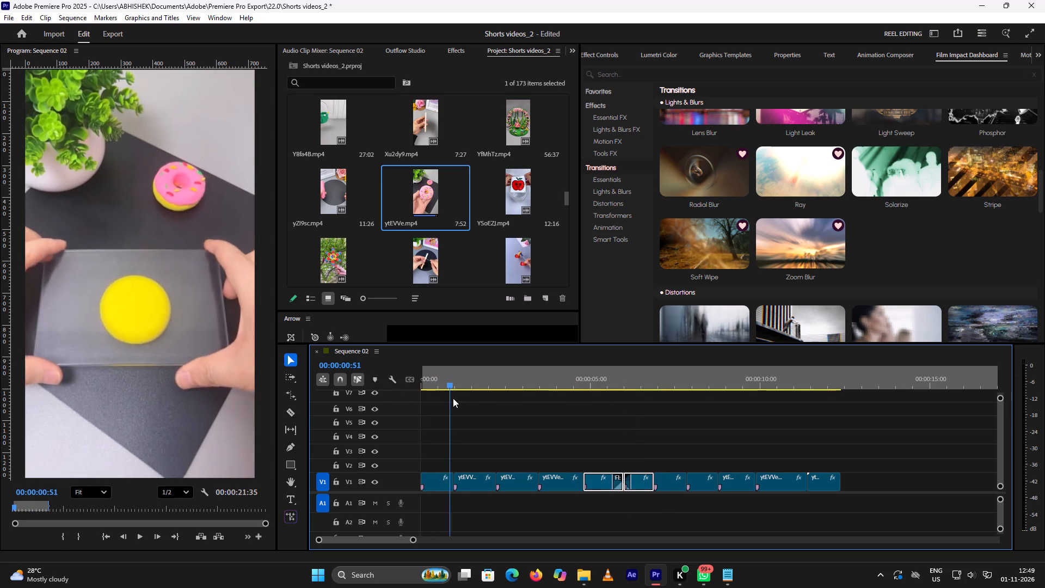
left_click_drag(453, 398, 467, 406)
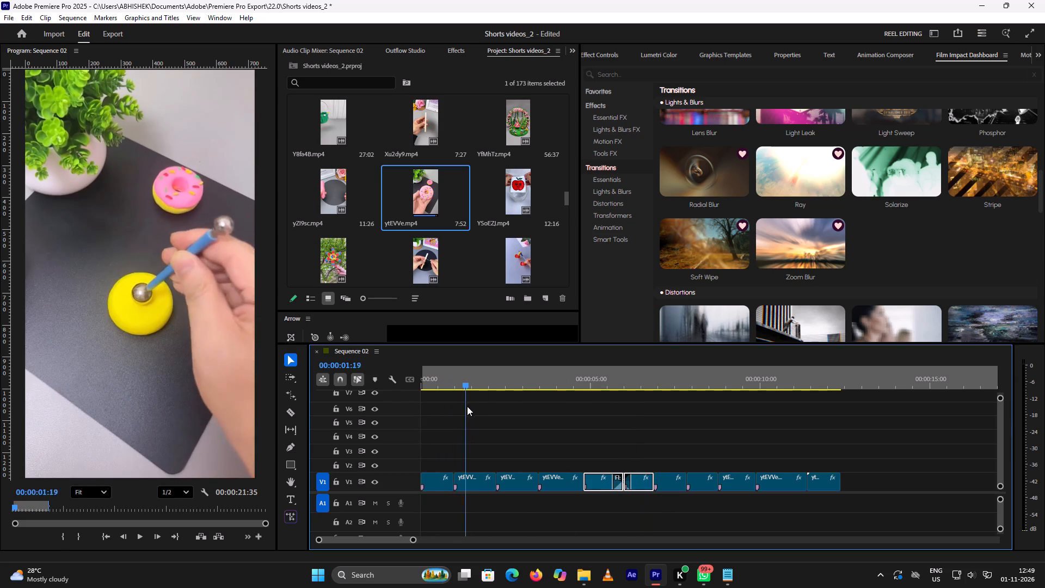
left_click_drag(467, 406, 507, 414)
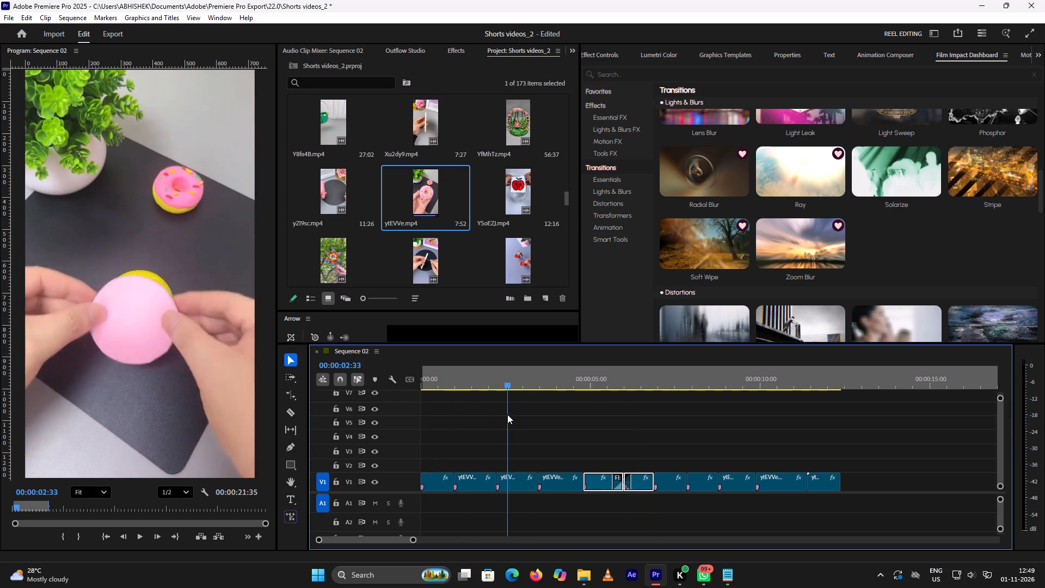
left_click_drag(507, 414, 475, 425)
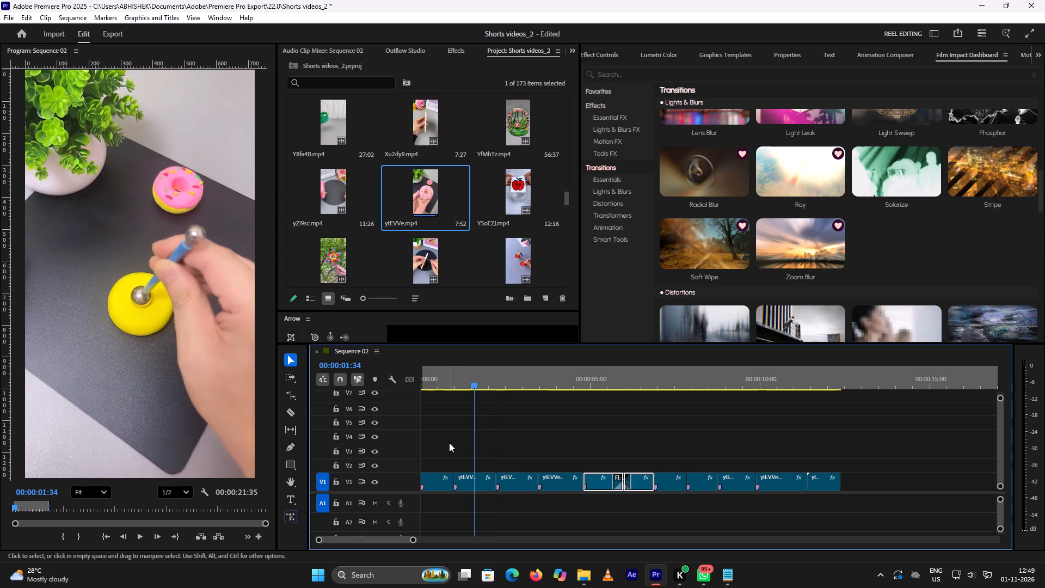
Play the balloon edit further along the sequence, from about 00:00:25 to 00:00:33, to review its transition overlays.
scroll(466, 442, "down", 6, "alt")
scroll(858, 439, "down", 2)
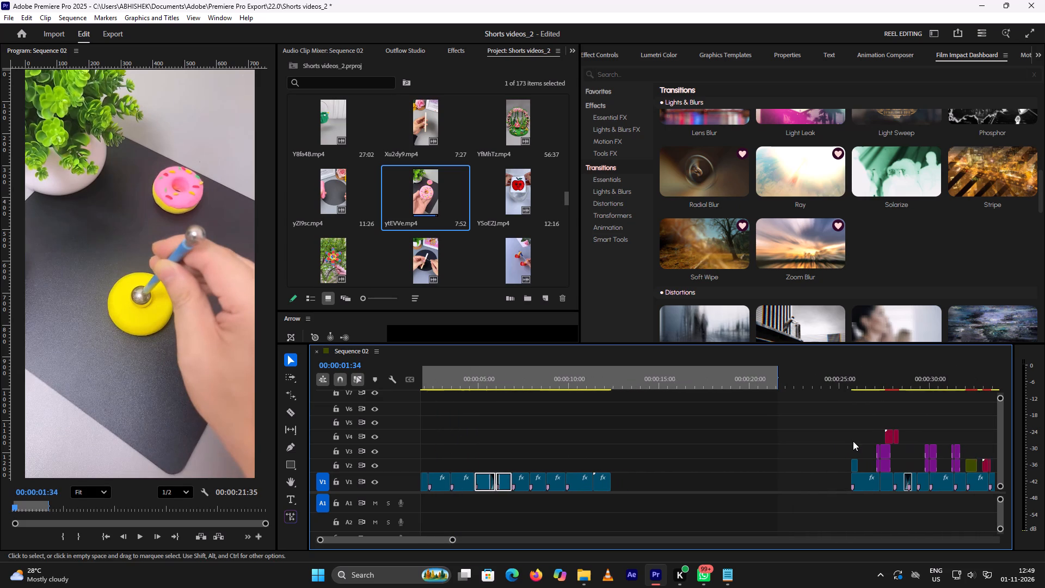
scroll(853, 441, "down", 1)
left_click(836, 381)
key("space")
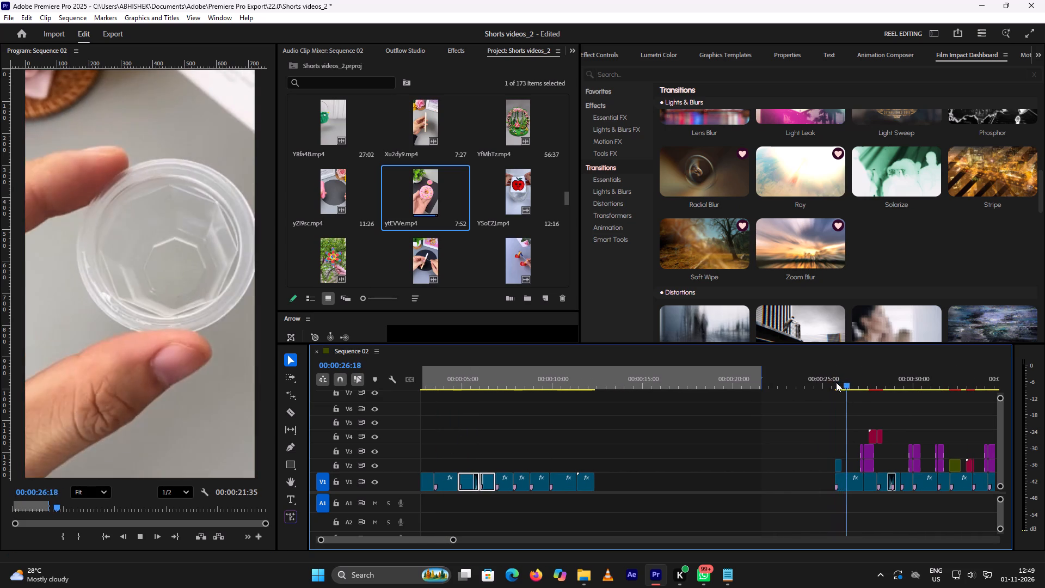
scroll(836, 383, "down", 5)
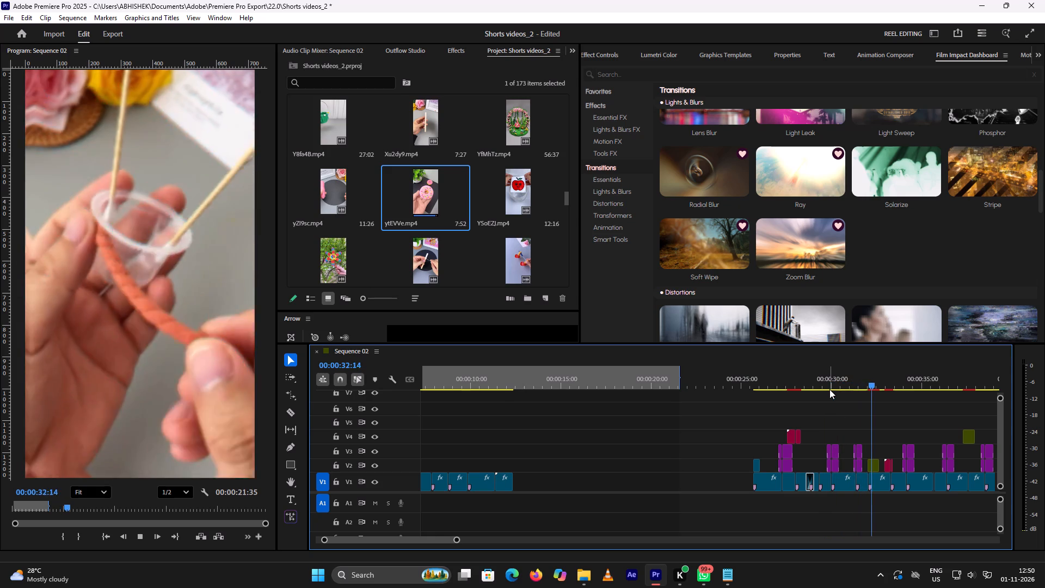
key("space")
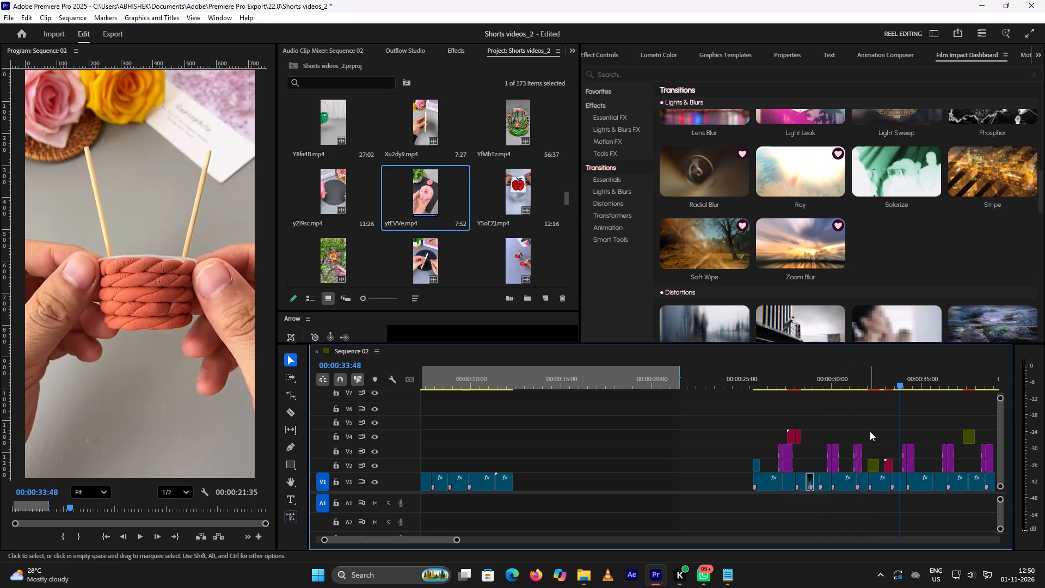
Preview the purple transition layer pair near 00:00:31 and move it to V2 and V3 over the donut cut near 00:00:09:30.
left_click(859, 378)
key("space")
key("space")
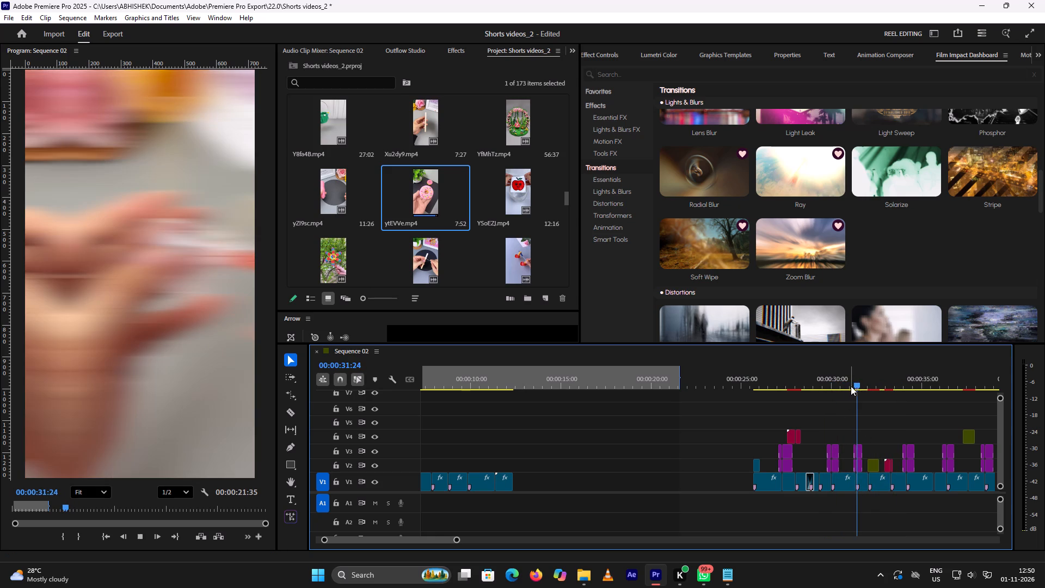
left_click(847, 387)
key("space")
key("space")
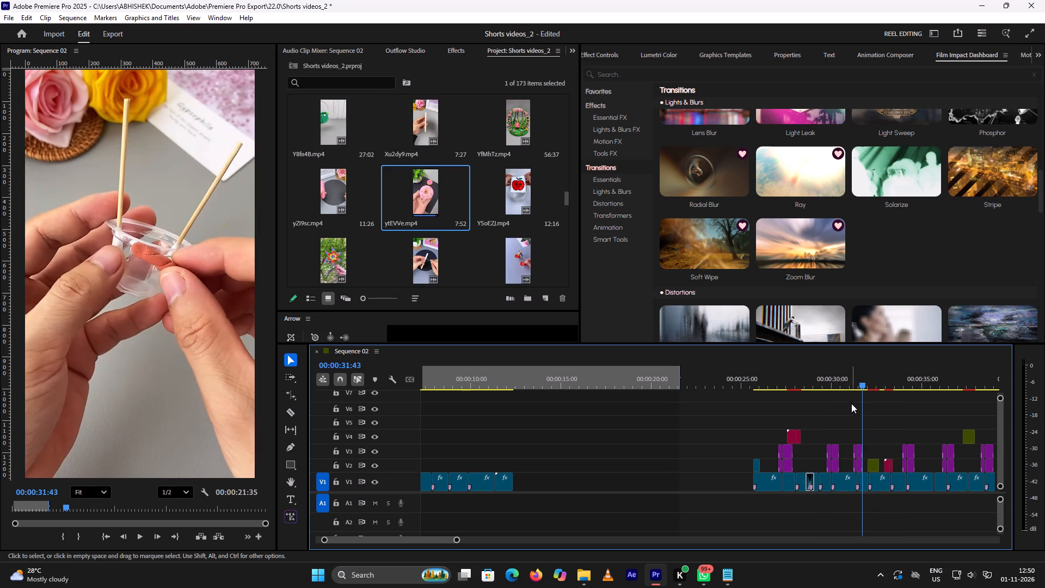
left_click_drag(850, 433, 862, 465)
left_click_drag(858, 452, 486, 440)
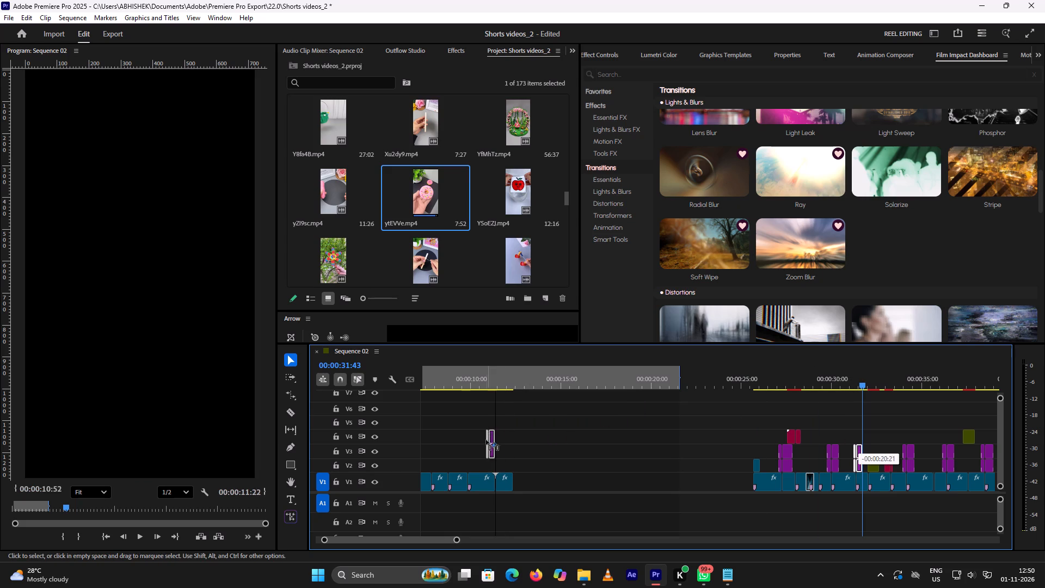
left_click_drag(486, 440, 465, 451)
Preview the balloon overlays and move the red overlay clip from V4 near 00:00:28 to V3 above the last donut segment.
key("space")
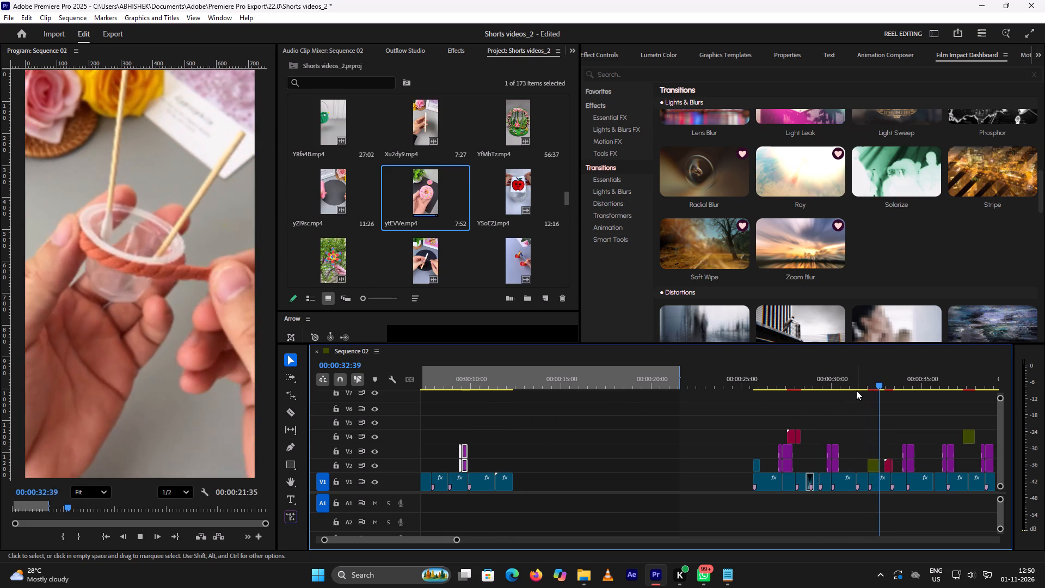
key("space")
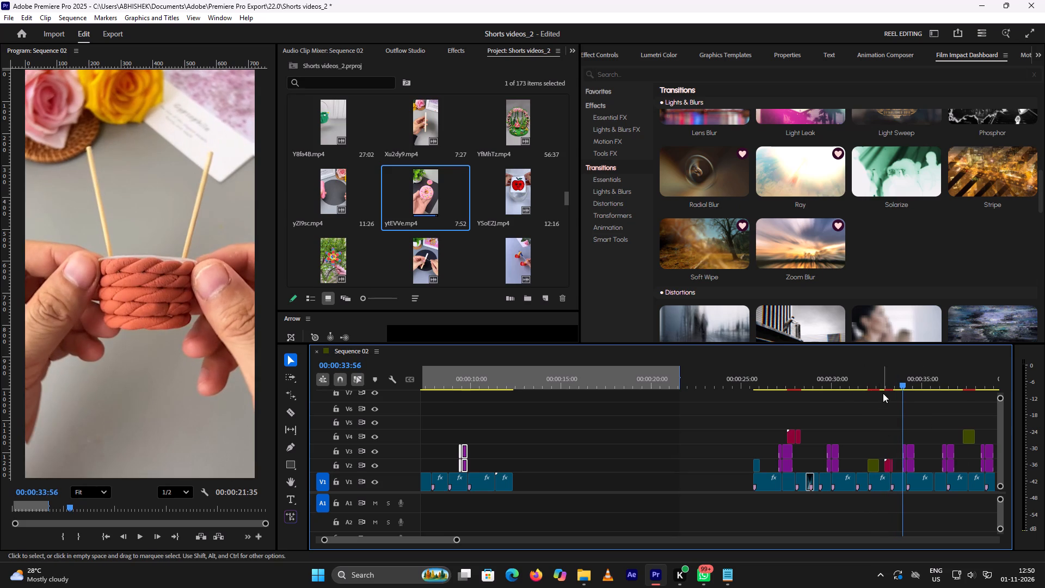
left_click(884, 384)
key("space")
key("space")
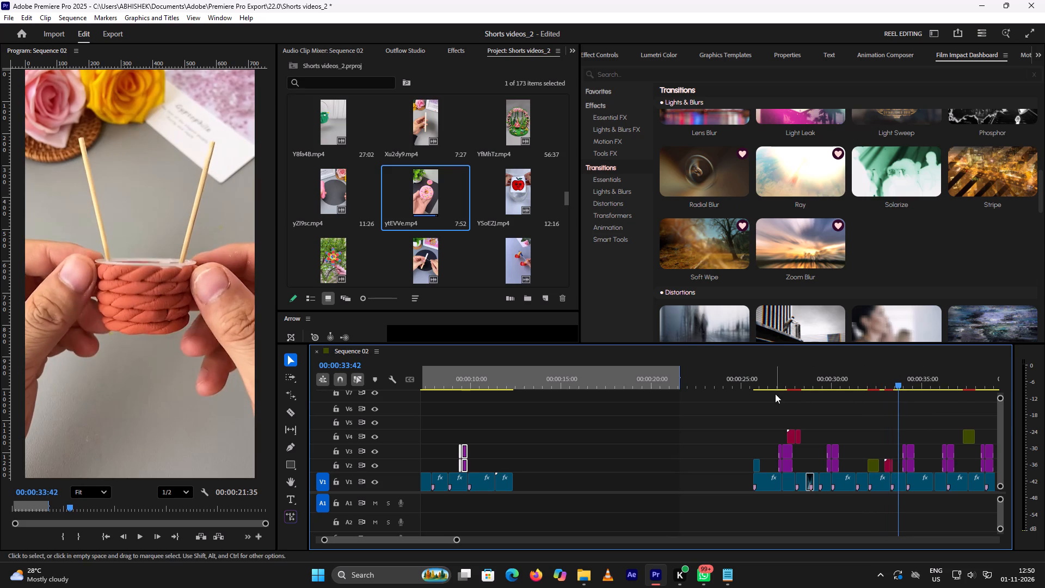
left_click(783, 380)
key("space")
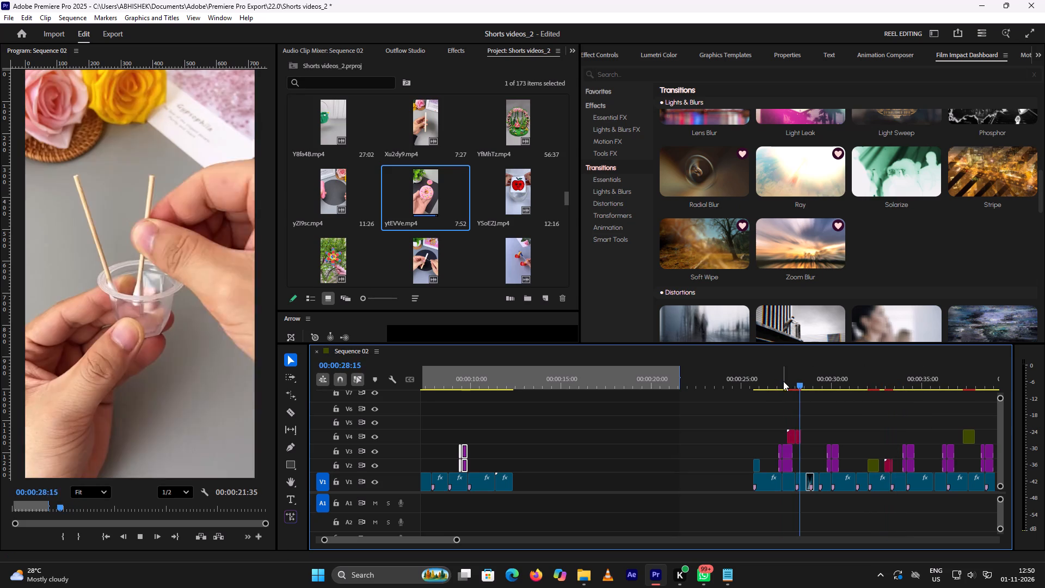
key("space")
left_click_drag(782, 416, 800, 436)
left_click_drag(792, 437, 505, 452)
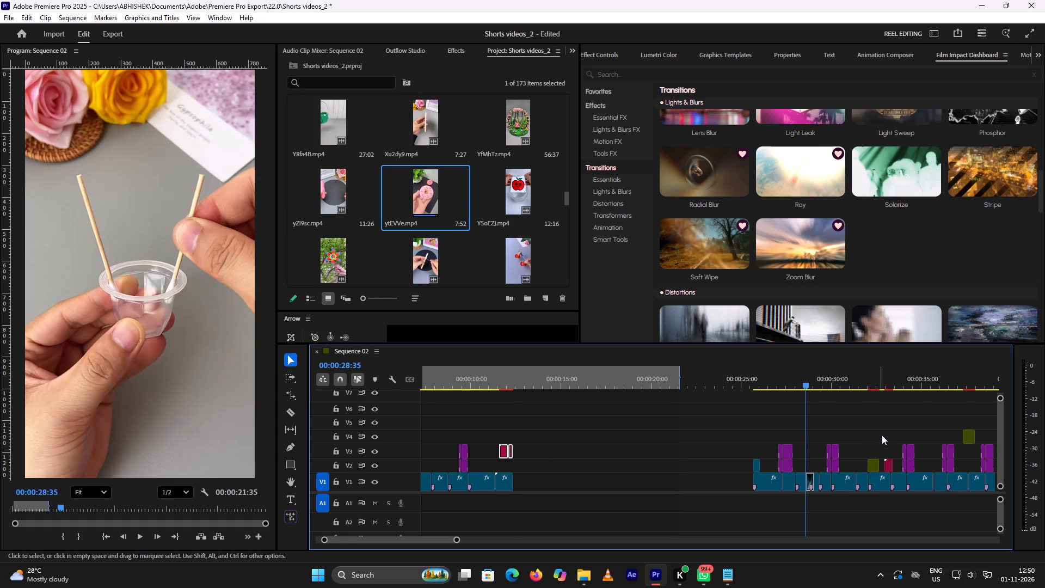
Preview the purple transition layer pair near 00:00:36:30 and move it to V4 and V5 above the donut clips near 00:00:11.
left_click_drag(884, 443, 897, 461)
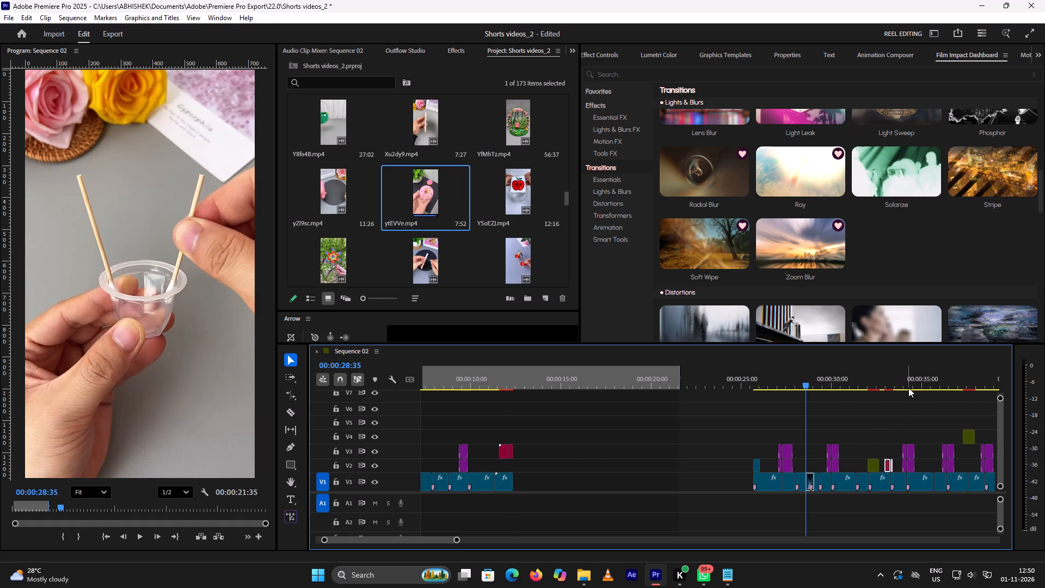
left_click(900, 379)
key("space")
key("space")
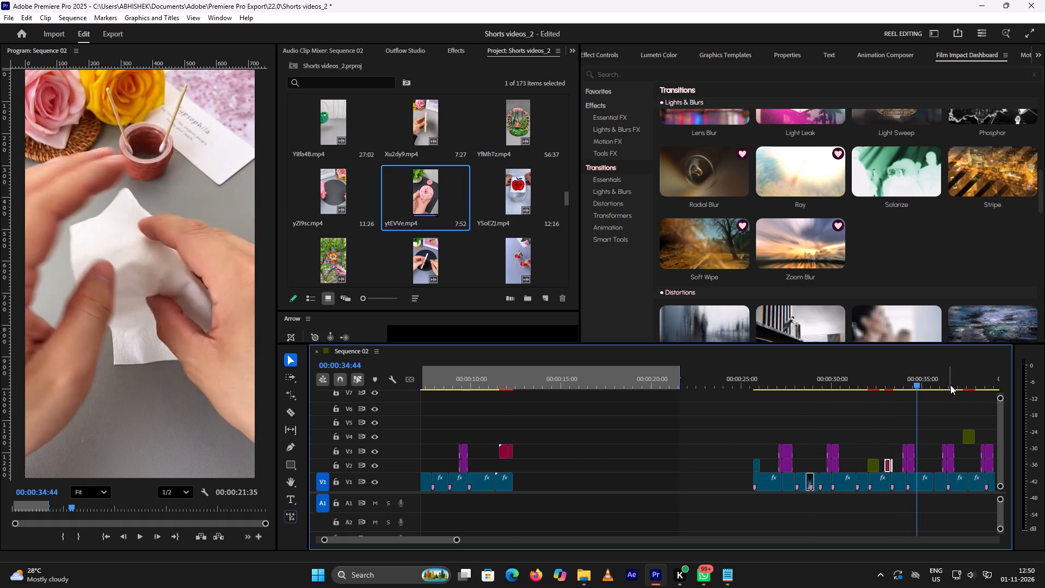
left_click(944, 380)
key("space")
key("space")
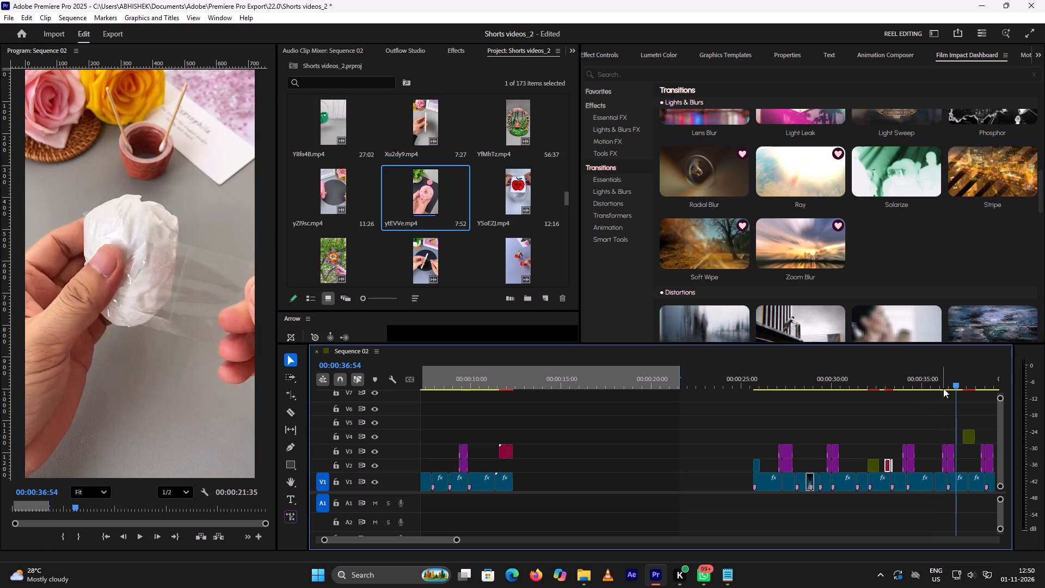
left_click_drag(935, 434, 960, 467)
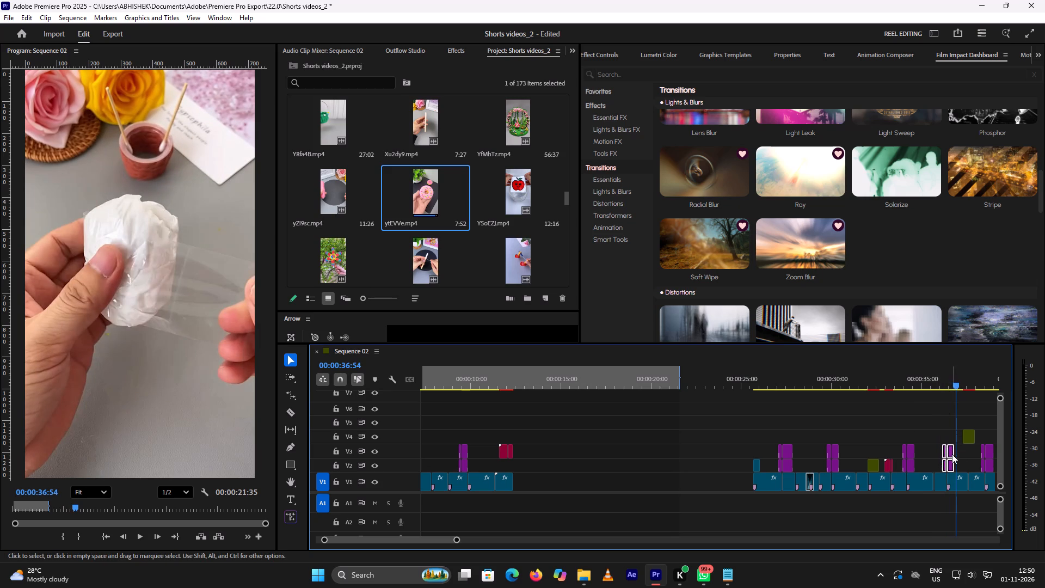
left_click_drag(951, 454, 490, 422)
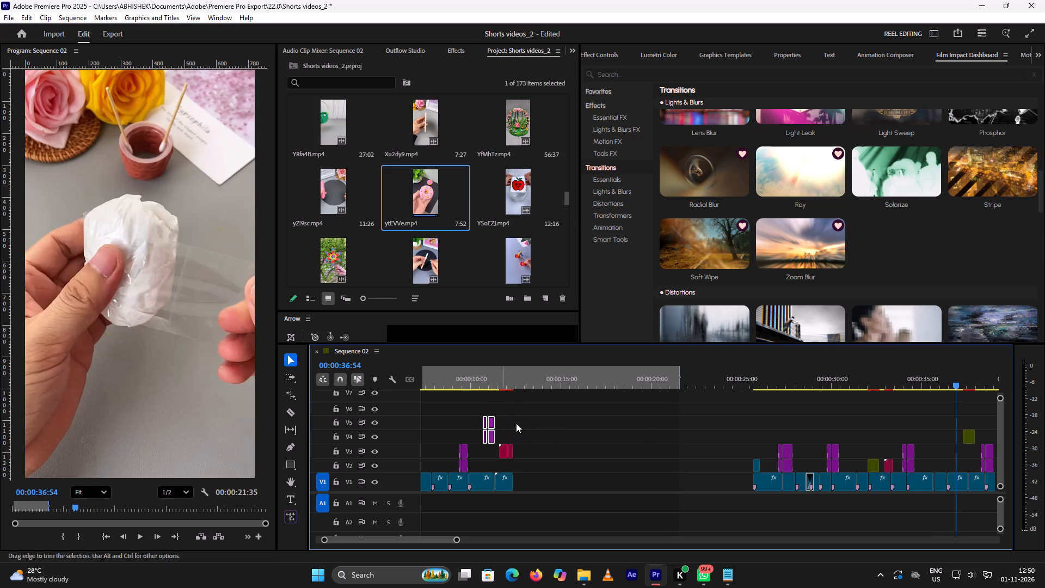
Play the balloon edit from about 00:00:38 to 00:00:41 to review its remaining transition overlays.
scroll(767, 395, "down", 5)
scroll(826, 414, "down", 3)
left_click(844, 382)
key("space")
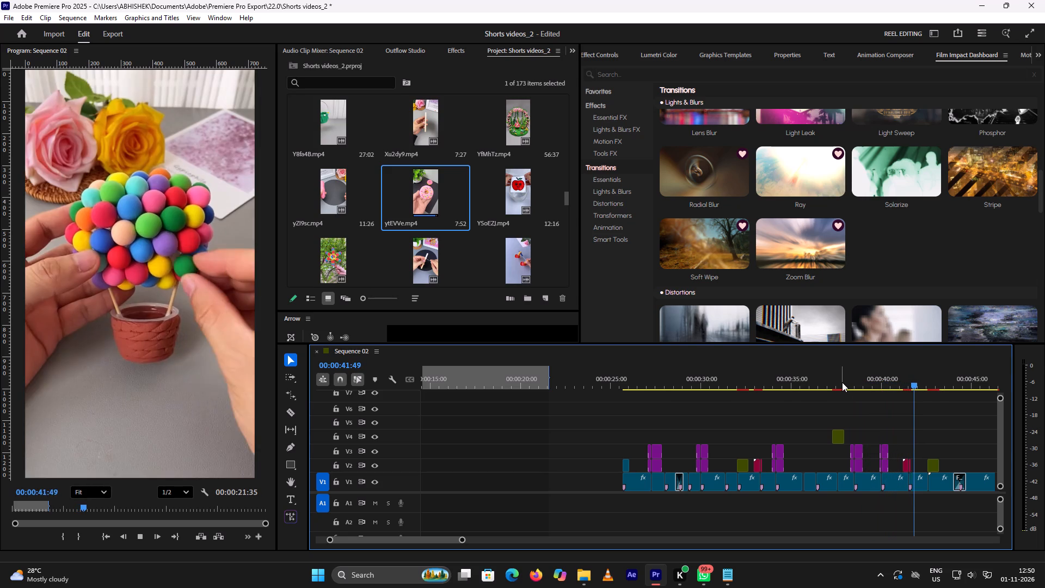
key("space")
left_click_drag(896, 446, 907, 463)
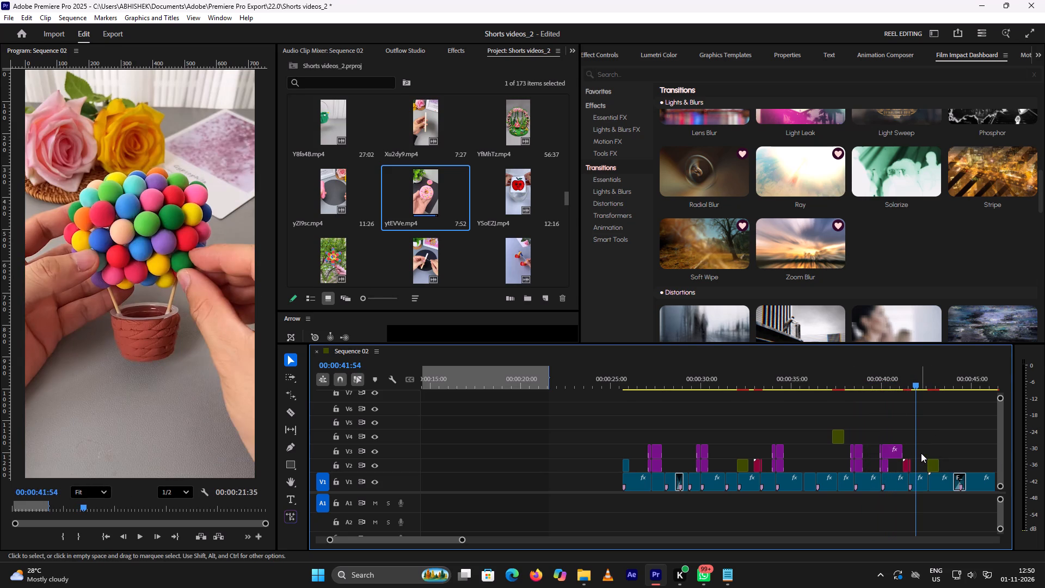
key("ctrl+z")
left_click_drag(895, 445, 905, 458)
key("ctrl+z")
Undo the last move of the purple transition layer pair, returning it to the balloon edit.
key("ctrl+z")
Move the small red overlay pair from V2 near 00:00:41 to V2 at about 00:00:00:55, beside the first donut cut.
left_click_drag(900, 450, 912, 463)
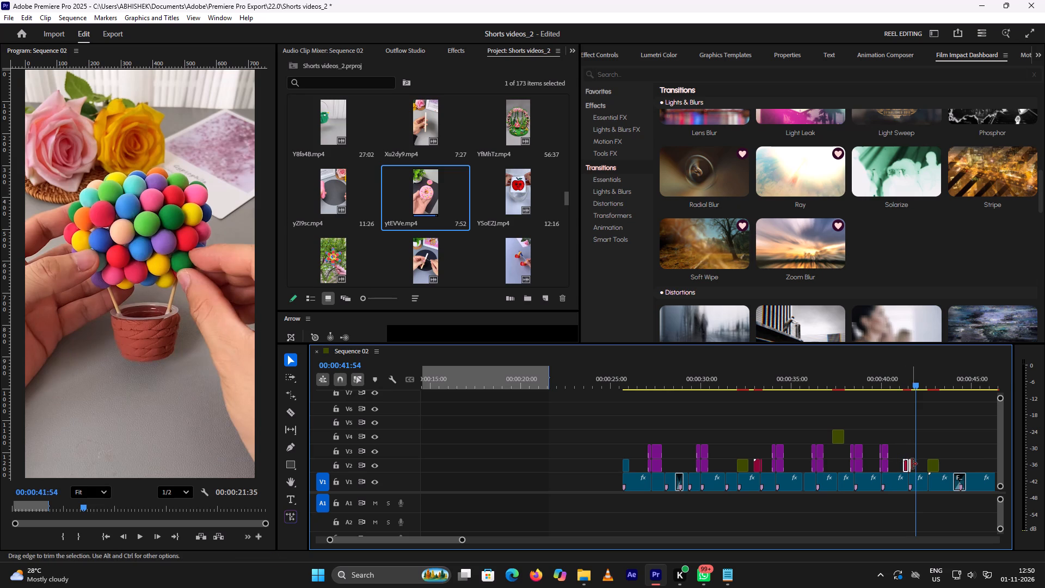
left_click_drag(905, 465, 417, 436)
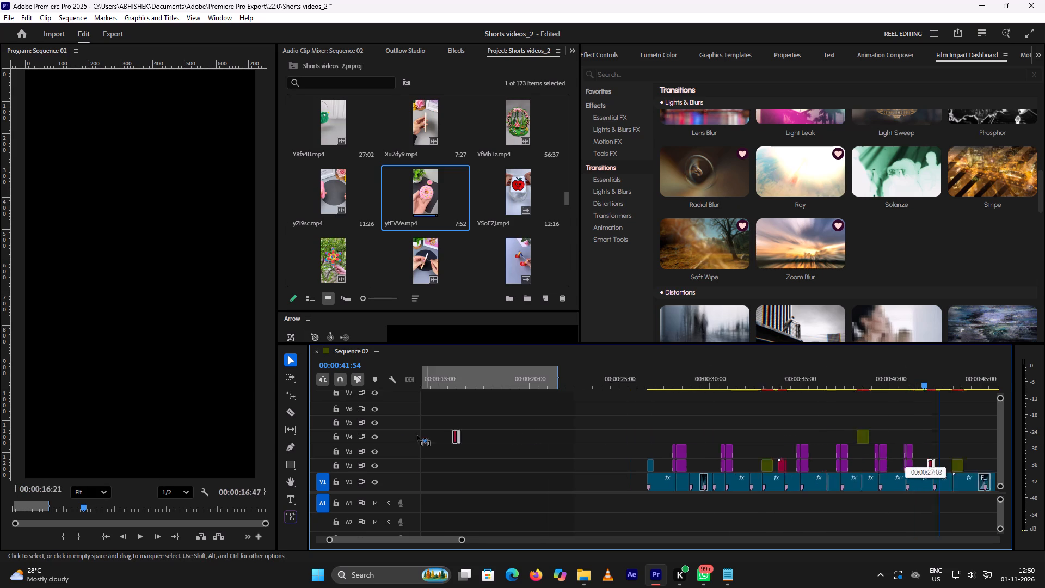
left_click_drag(417, 436, 421, 452)
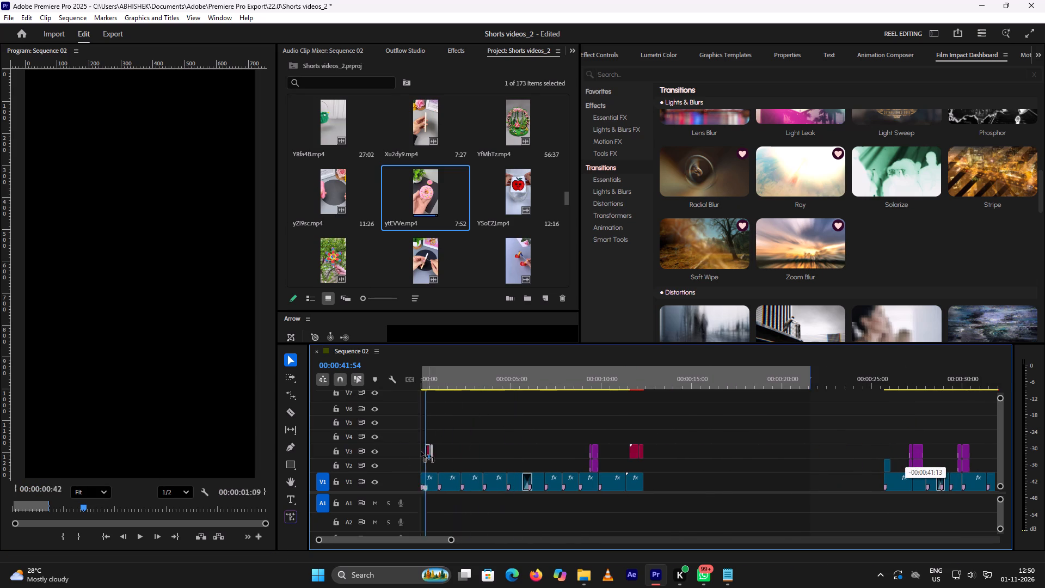
left_click_drag(421, 452, 438, 448)
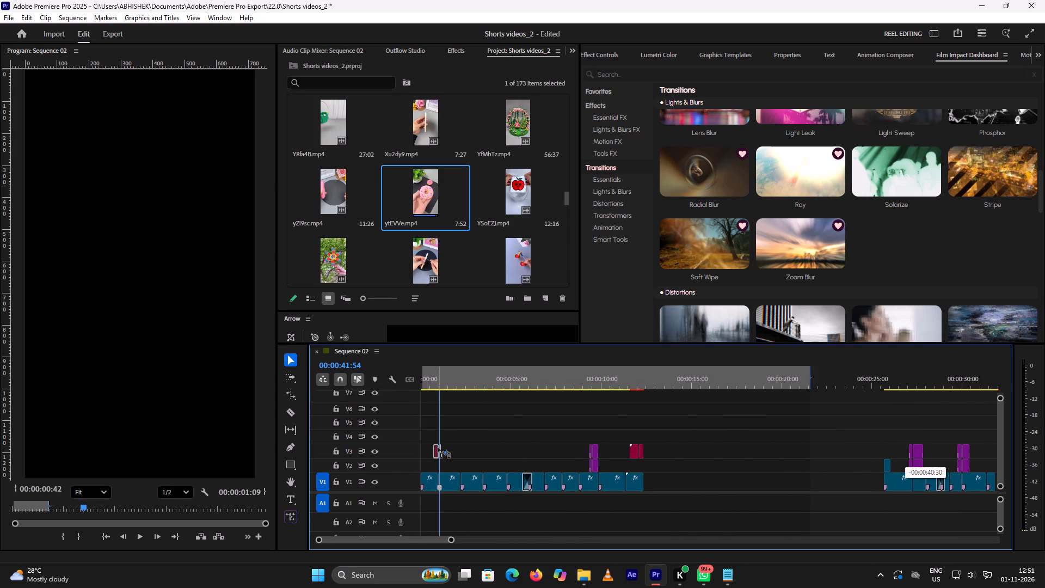
left_click_drag(438, 448, 446, 445)
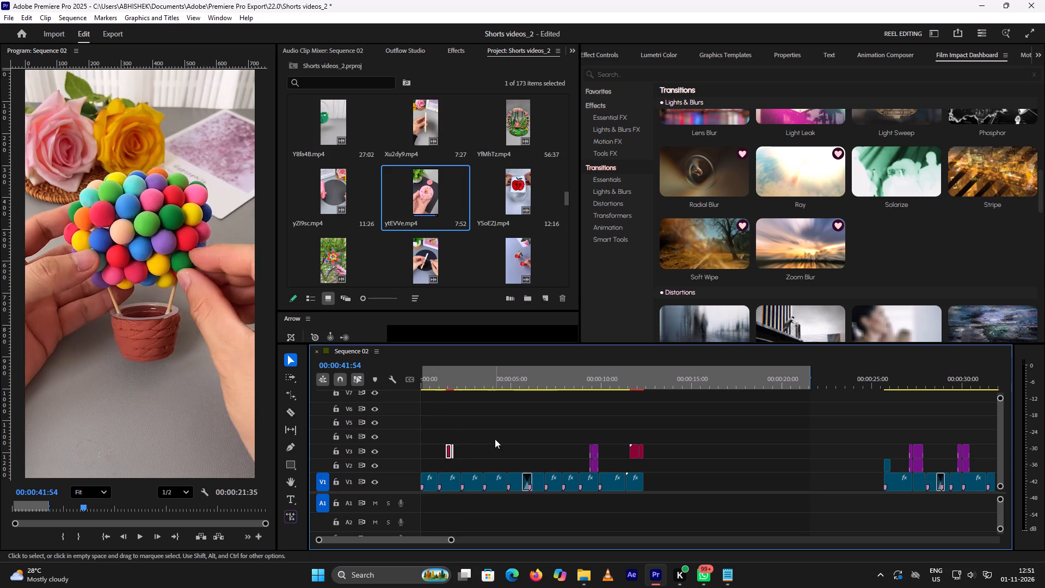
scroll(495, 439, "up", 9)
left_click_drag(447, 454, 433, 460)
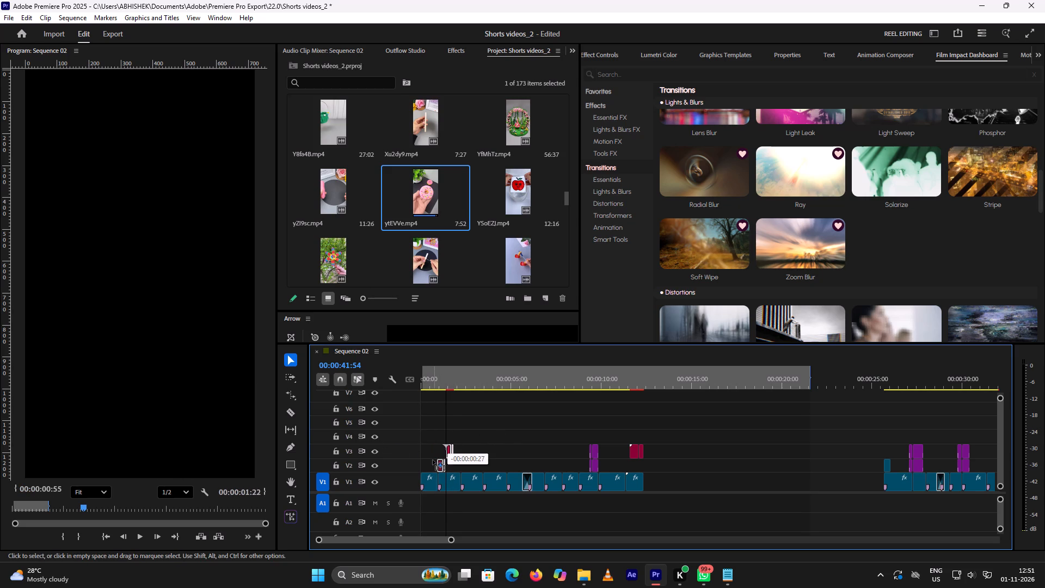
left_click_drag(433, 460, 429, 461)
left_click_drag(429, 461, 430, 462)
left_click_drag(430, 462, 431, 462)
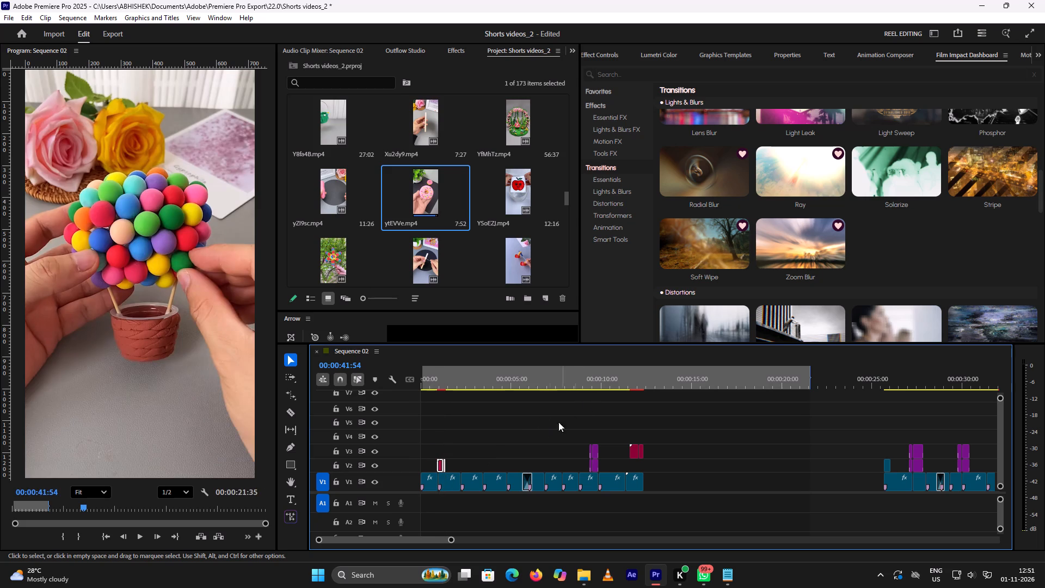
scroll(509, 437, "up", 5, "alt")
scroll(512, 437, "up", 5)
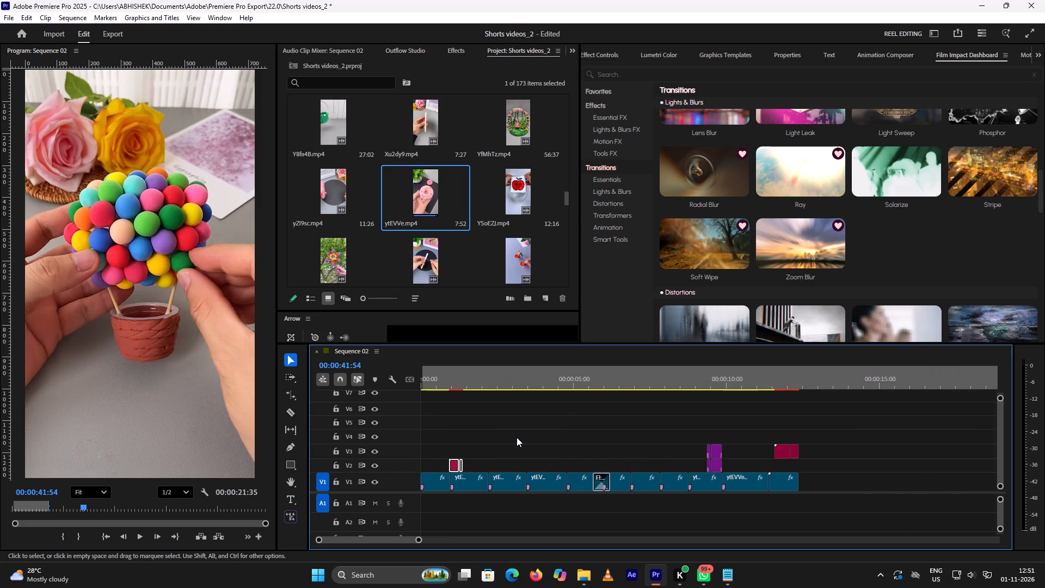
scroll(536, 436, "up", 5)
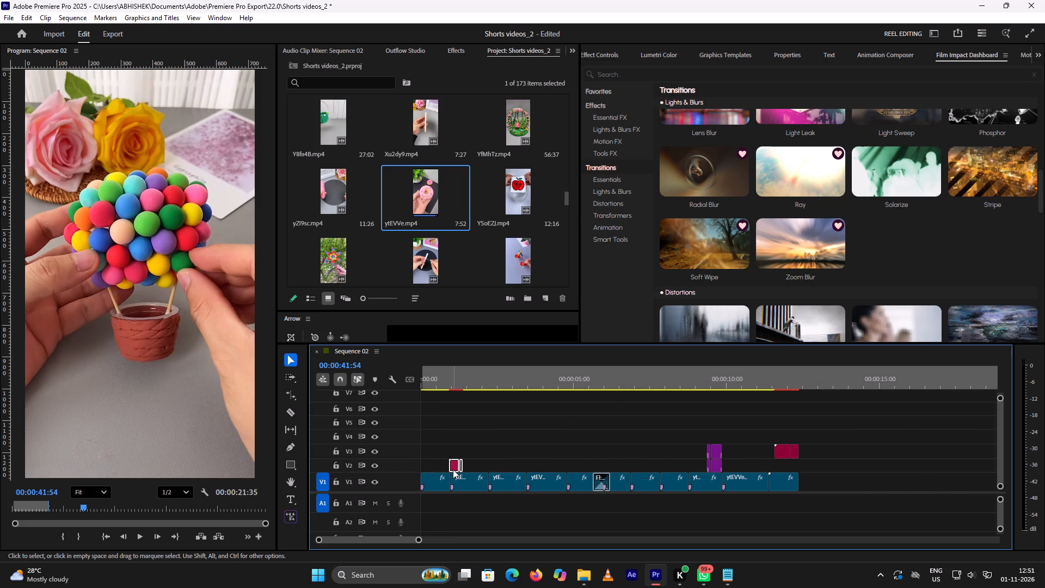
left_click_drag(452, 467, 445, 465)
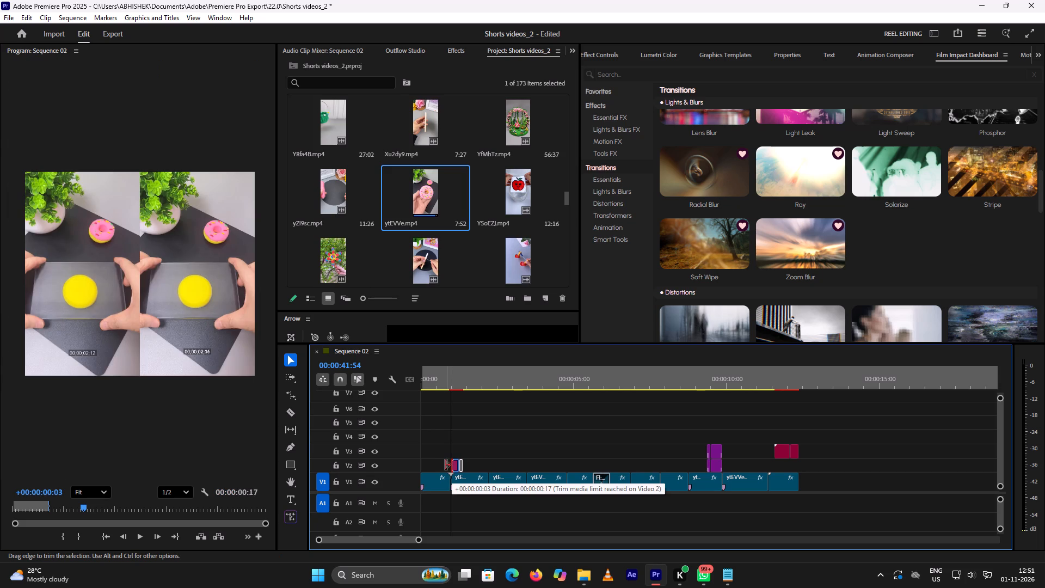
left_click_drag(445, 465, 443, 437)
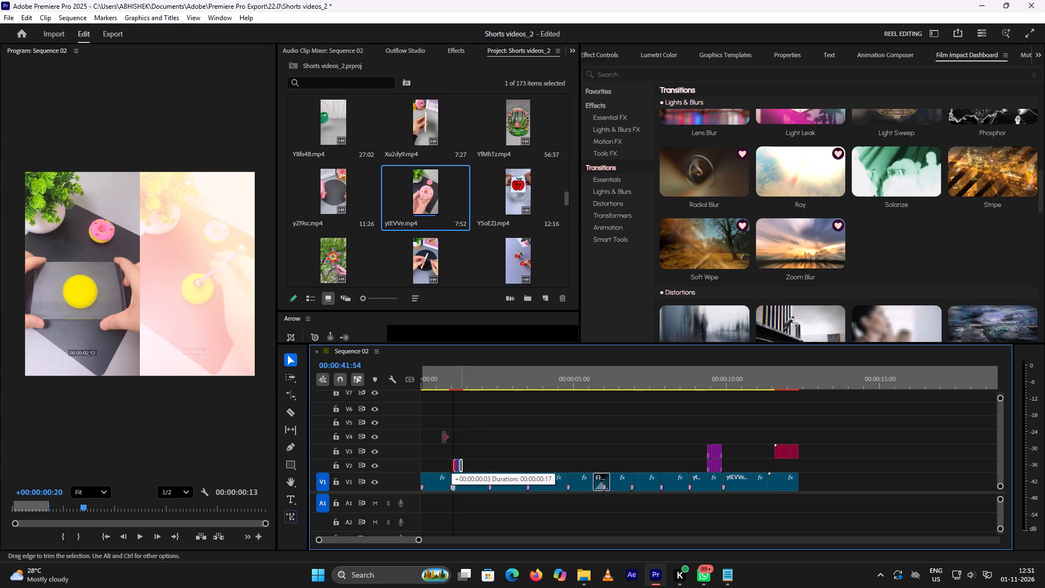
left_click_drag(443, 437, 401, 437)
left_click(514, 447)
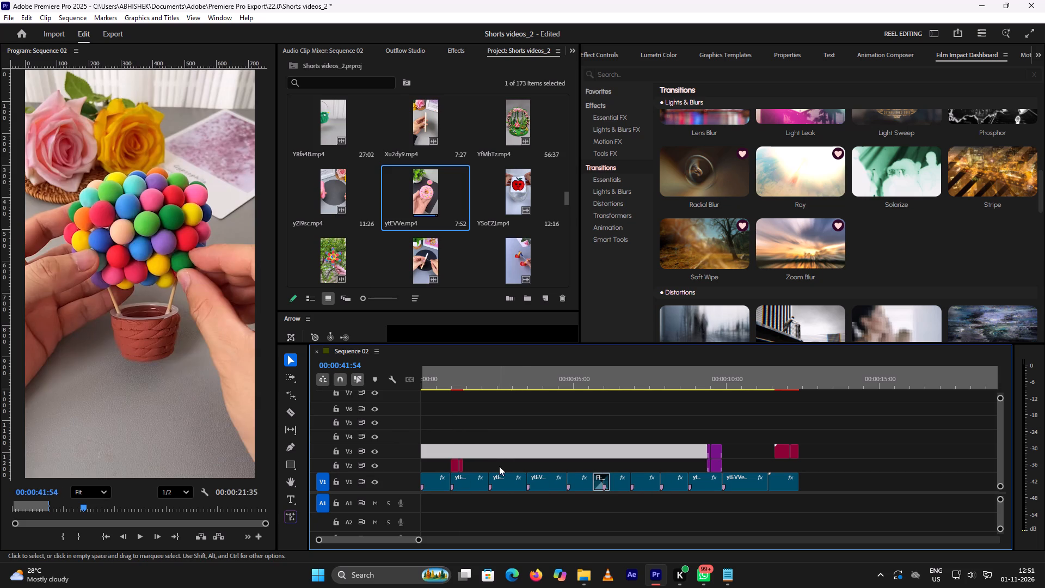
Shift the red overlay pair earlier on V2 to start at about 00:00:00:41, spanning the first donut cut.
scroll(514, 464, "up", 5, "alt")
scroll(515, 464, "up", 12)
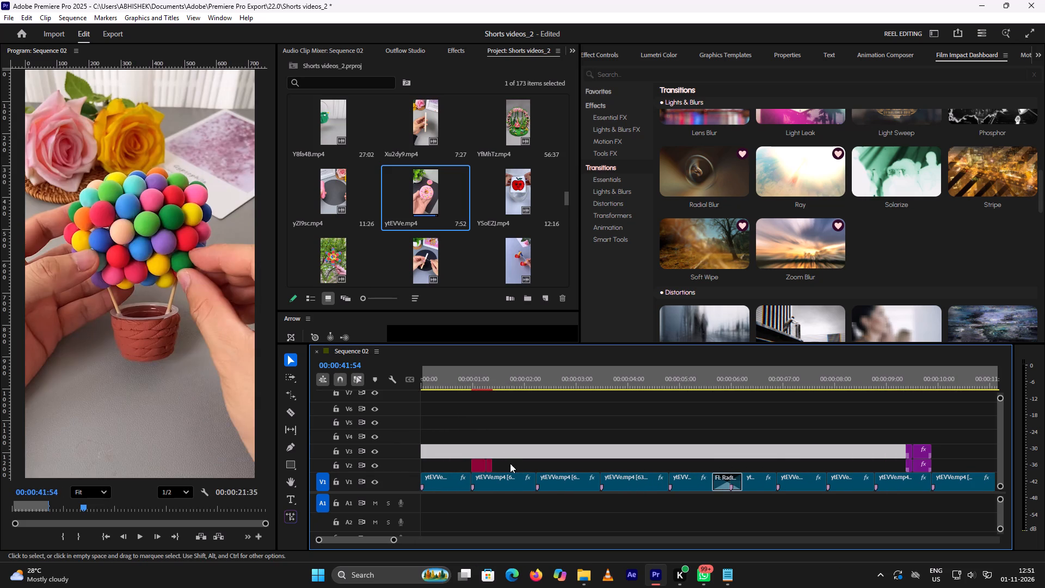
left_click_drag(519, 470, 496, 470)
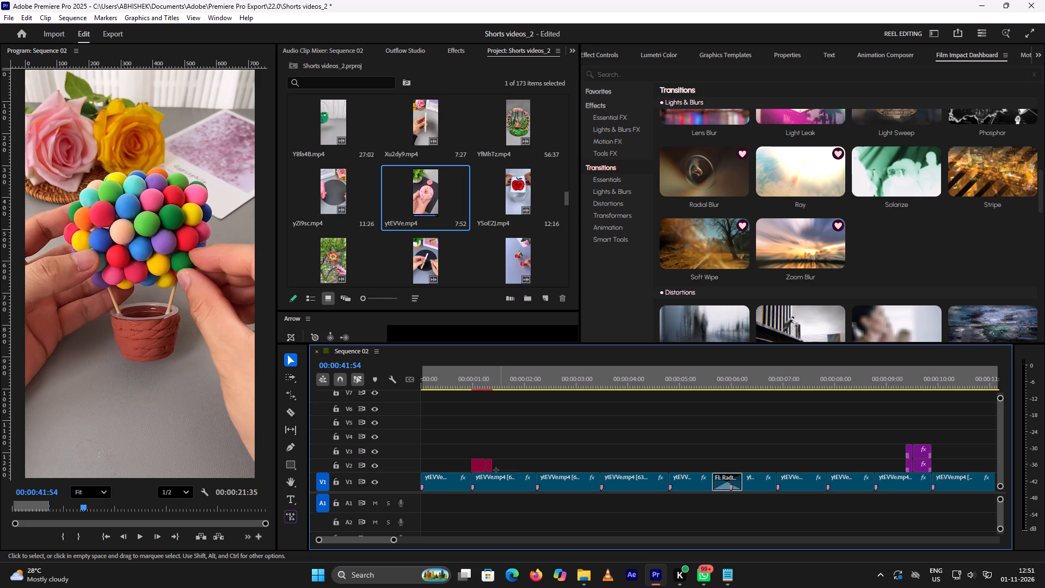
left_click_drag(496, 470, 464, 469)
left_click_drag(478, 467, 464, 458)
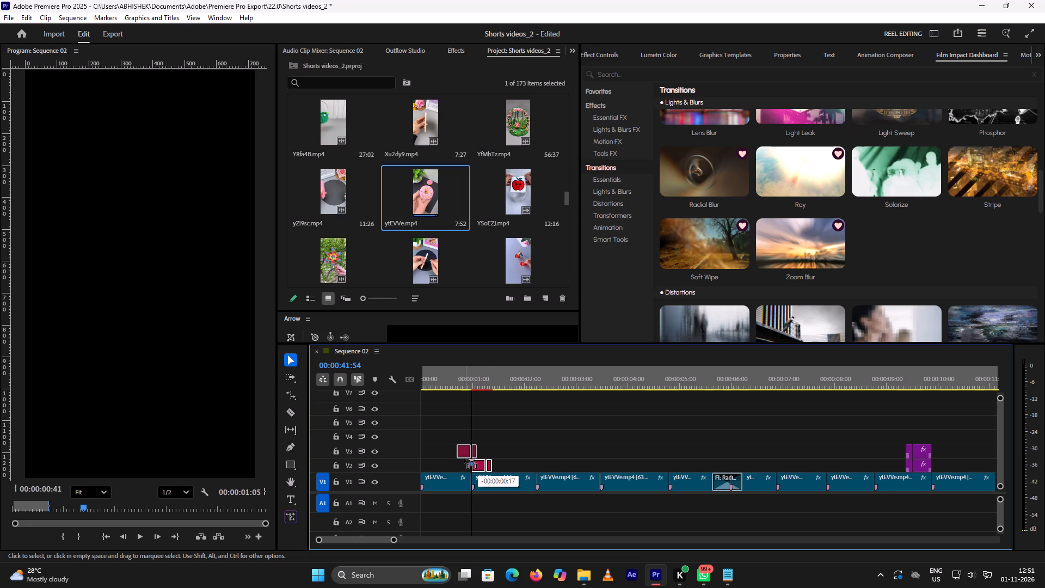
left_click_drag(464, 458, 465, 464)
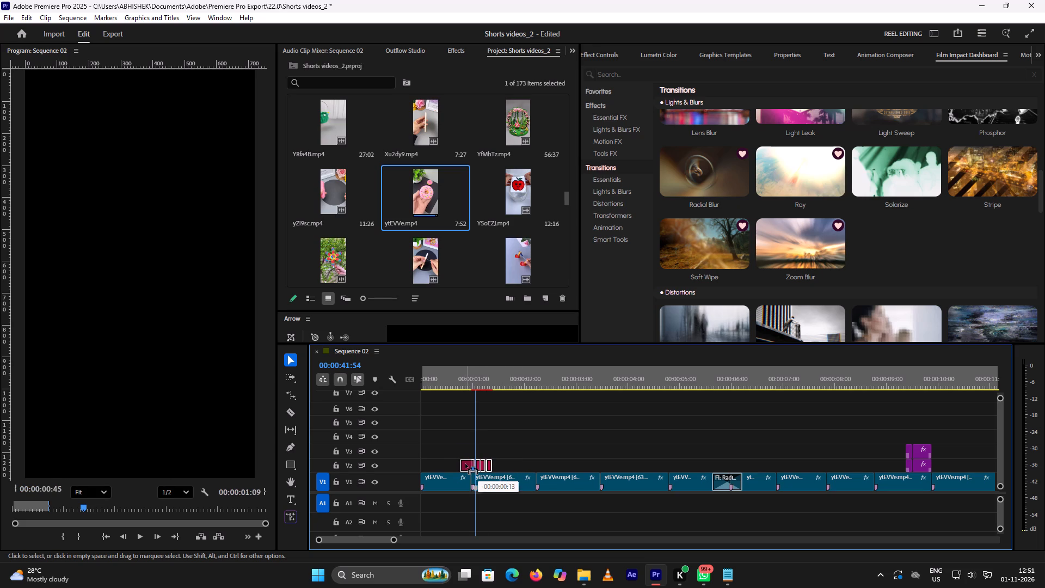
left_click_drag(465, 464, 464, 465)
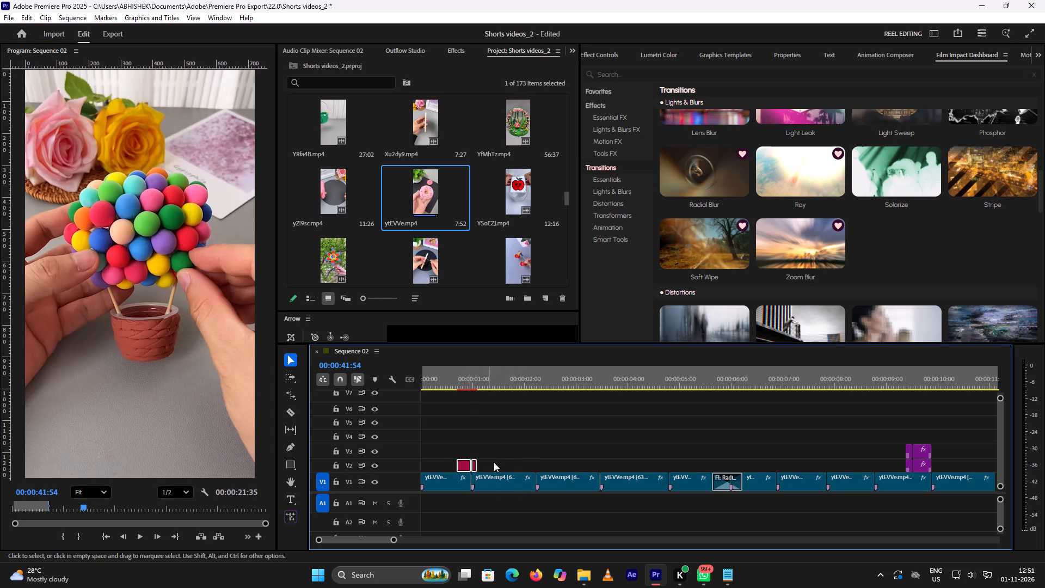
Play the donut edit from about 00:00:00:36 to 00:00:02:50 to review the red overlay and the following cut.
left_click(452, 383)
key("space")
key("space")
left_click(452, 383)
key("space")
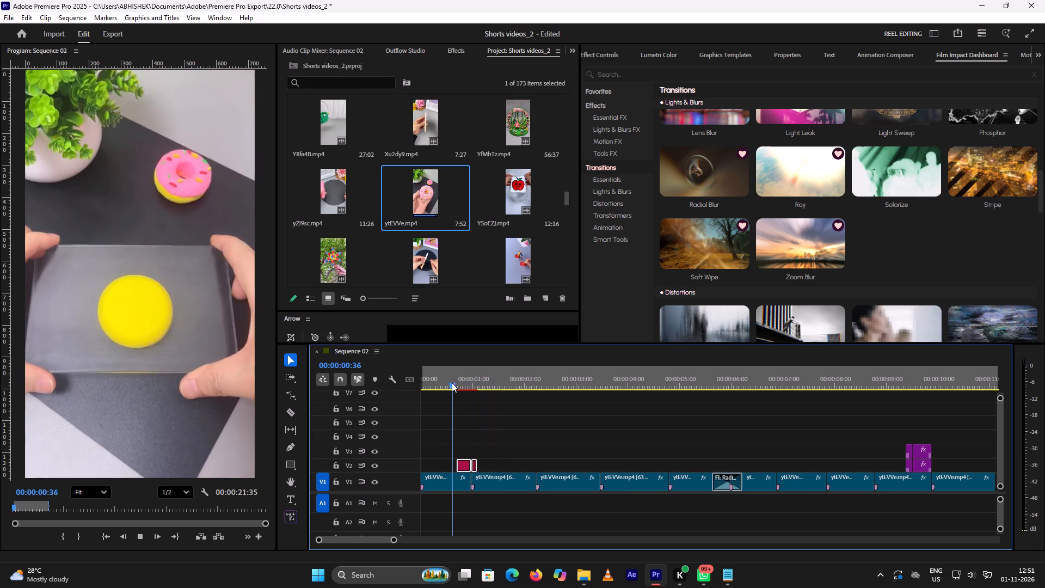
key("space")
key("space")
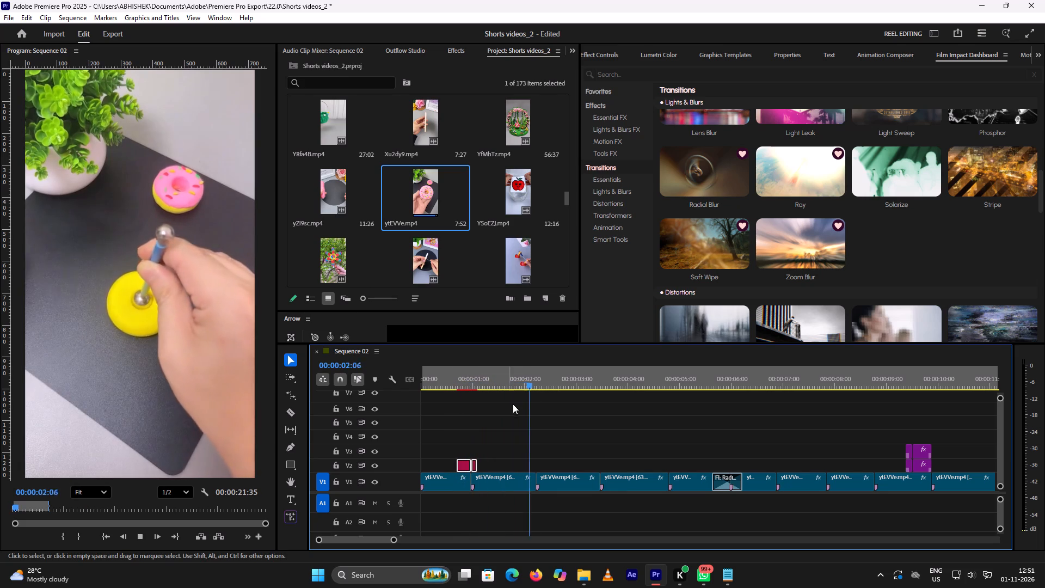
key("space")
double_click(521, 380)
key("space")
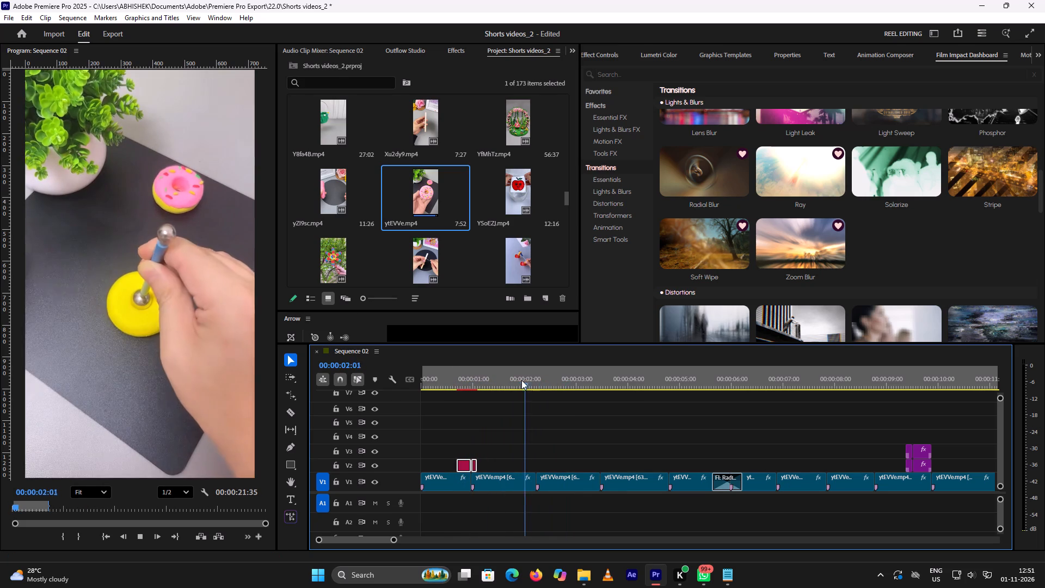
key("space")
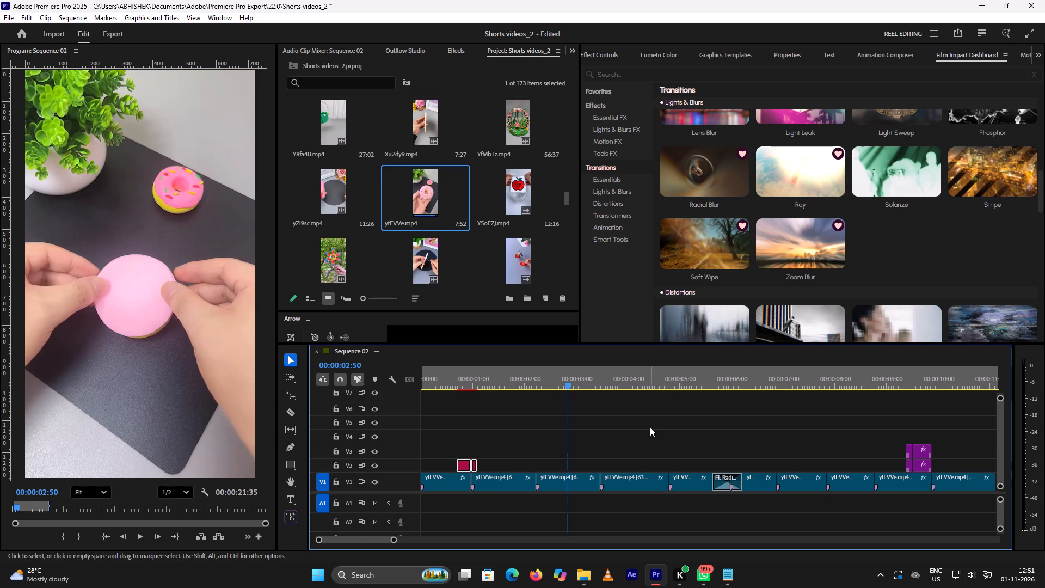
Add Animation Composer's Pan transition, Top variant with sound, on V2 and V3 from about 00:00:02:06 to 00:00:02:35 over the second donut cut and preview it.
left_click(899, 51)
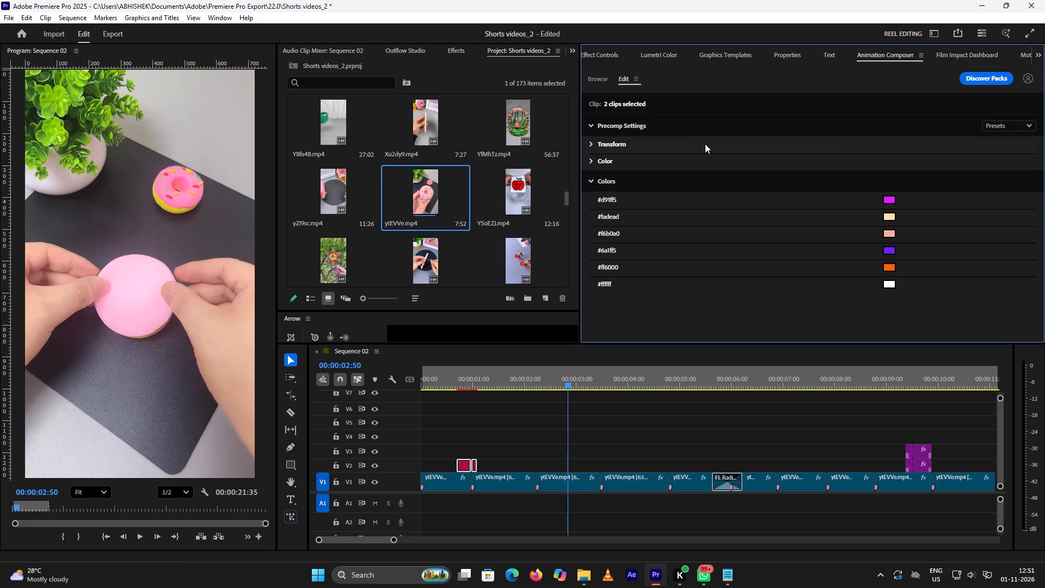
left_click(595, 78)
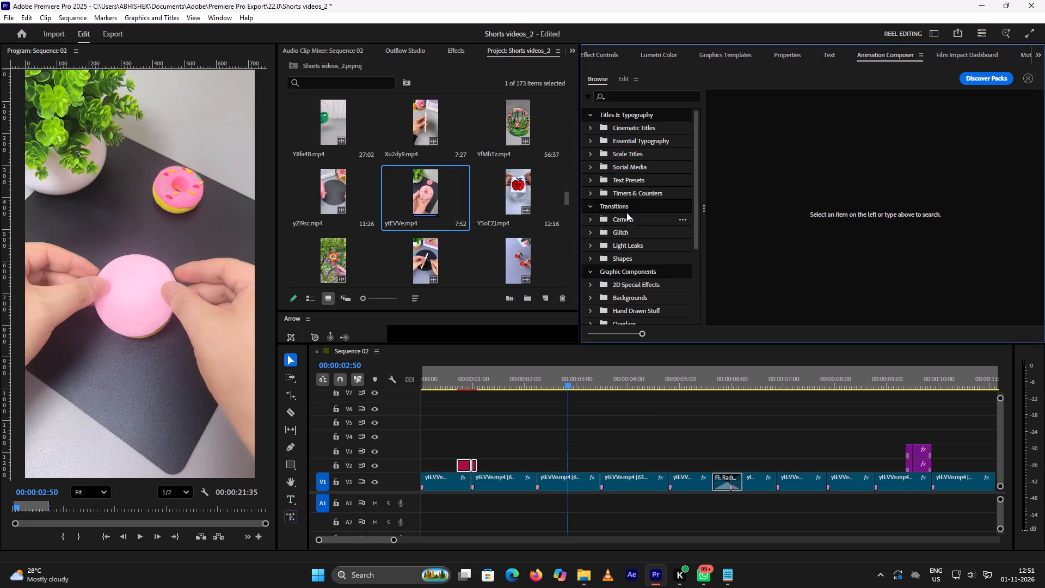
left_click(622, 210)
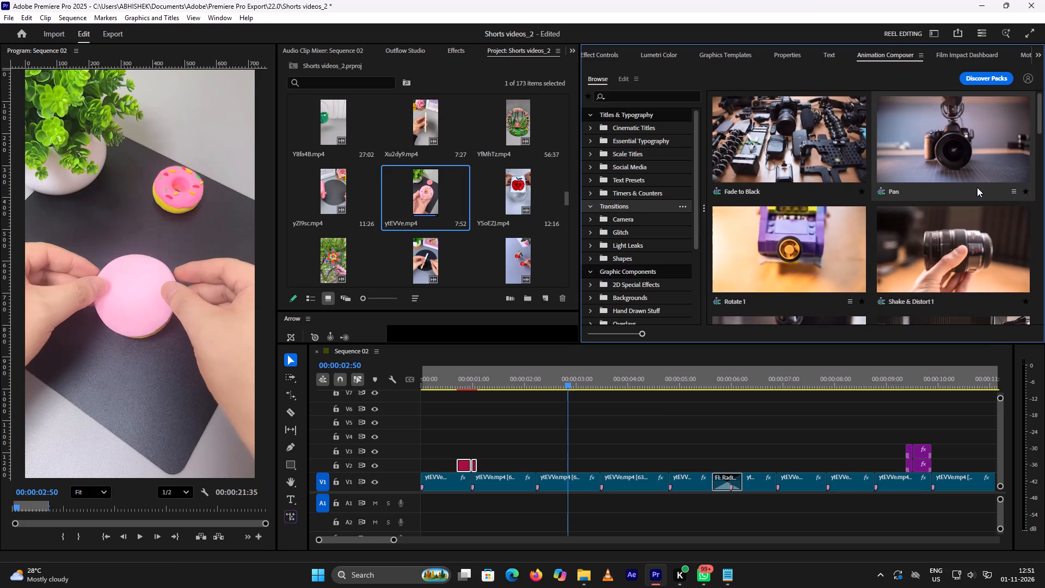
double_click(1014, 188)
left_click(956, 152)
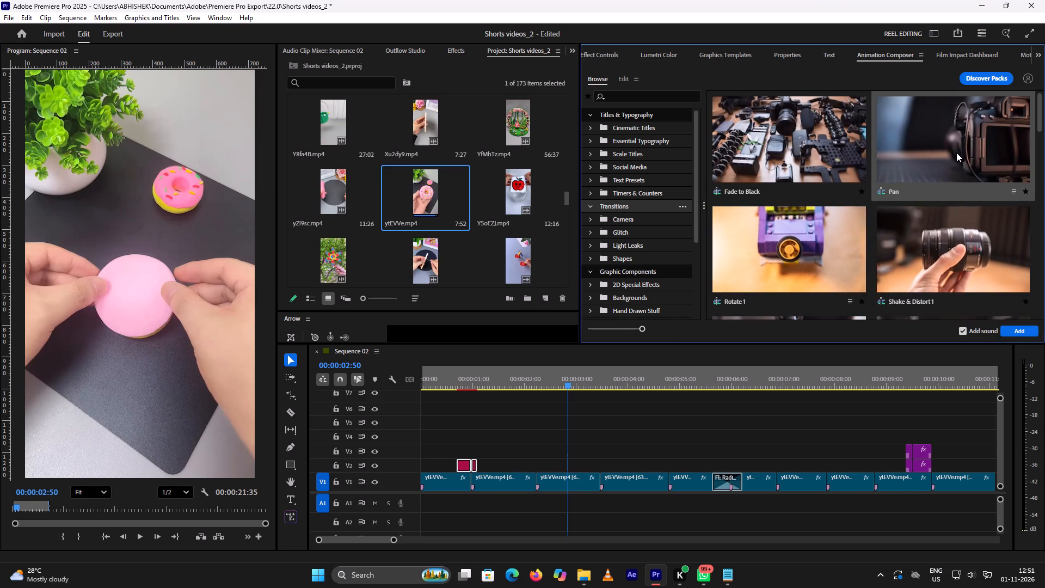
left_click(1015, 189)
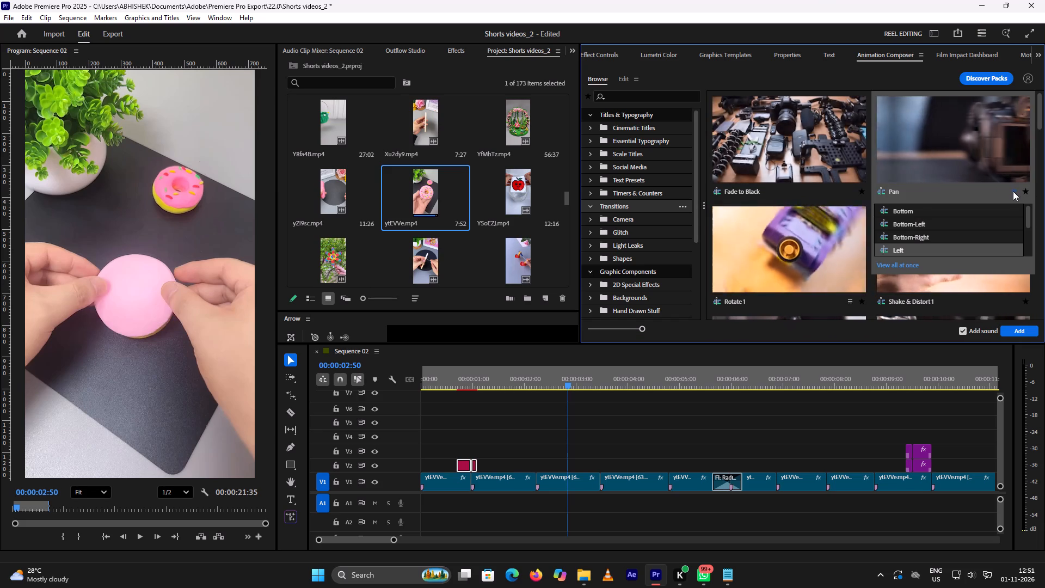
scroll(930, 242, "down", 2)
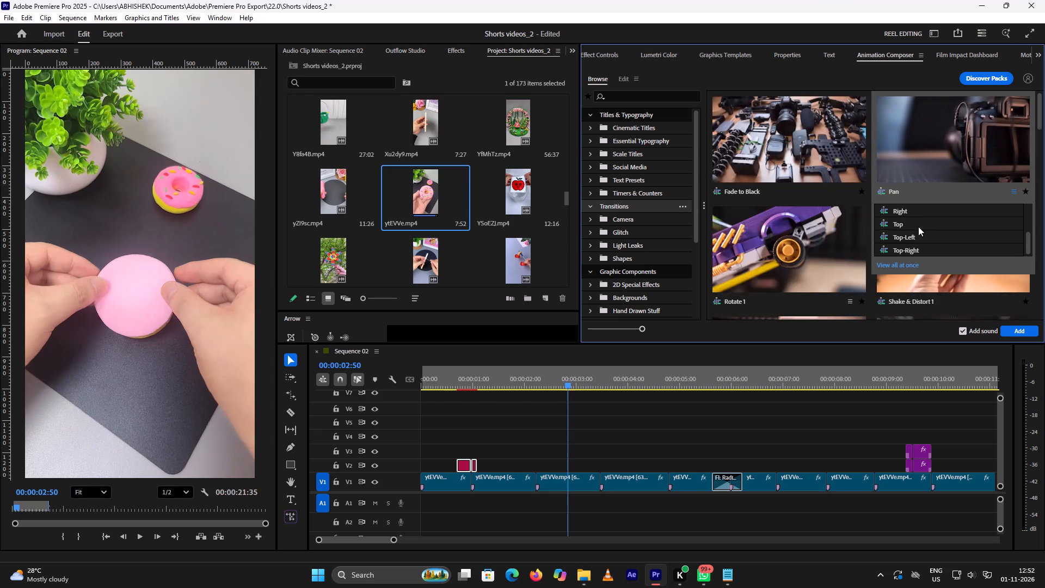
left_click(918, 224)
left_click_drag(964, 149, 964, 149)
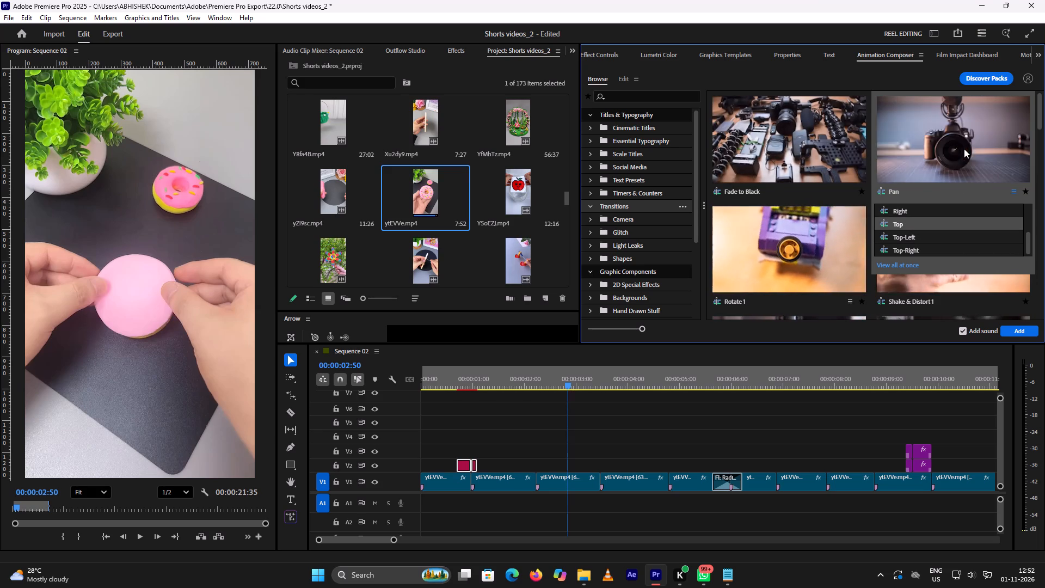
left_click_drag(964, 149, 539, 455)
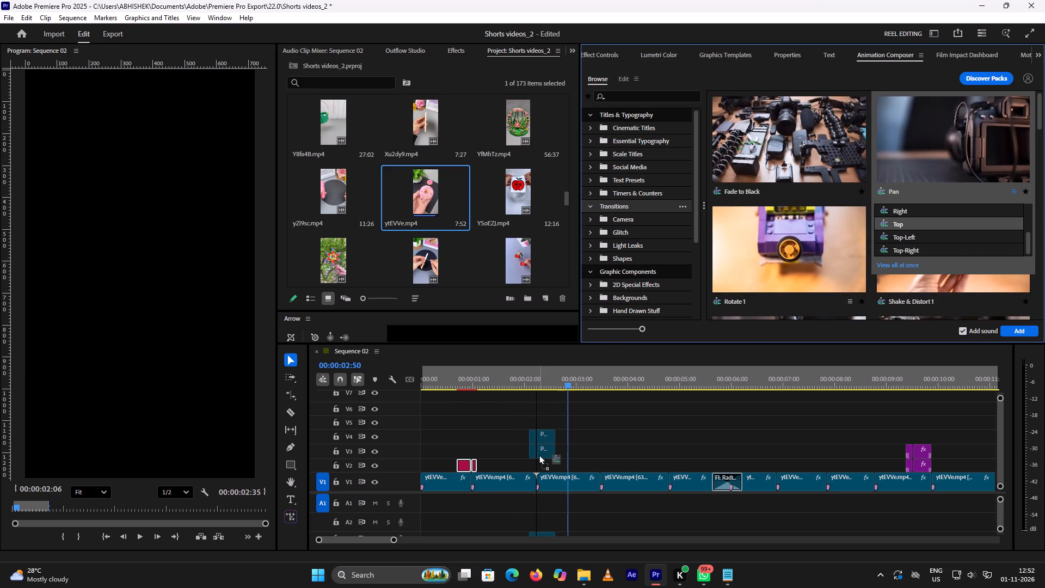
left_click_drag(539, 455, 539, 462)
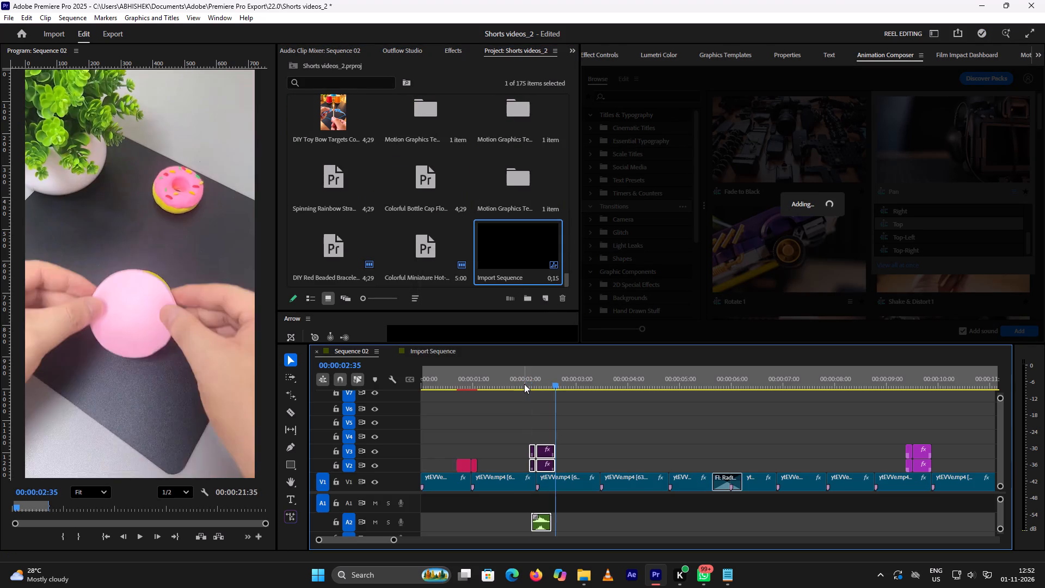
left_click(524, 384)
key("space")
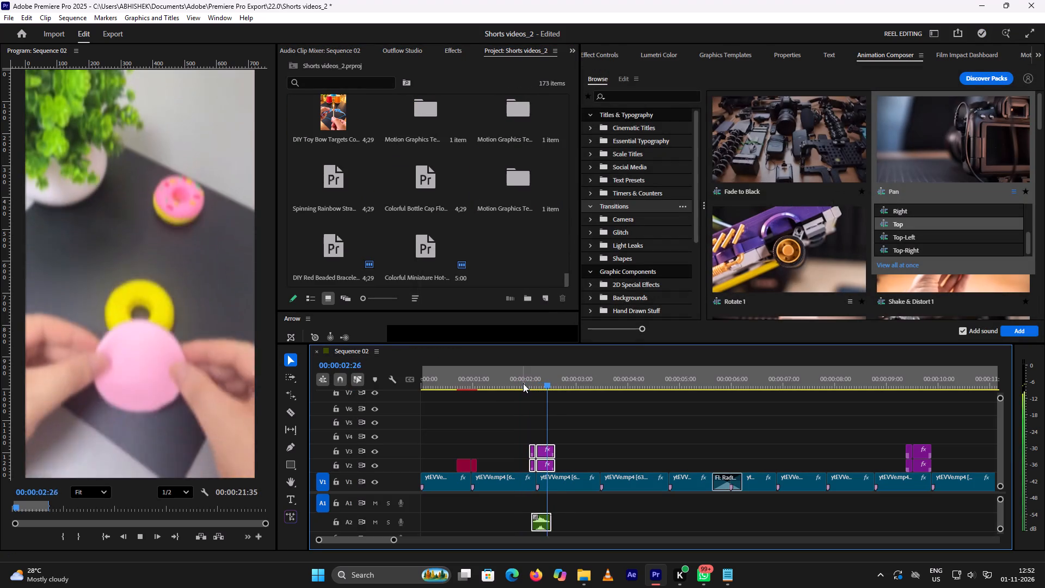
key("space")
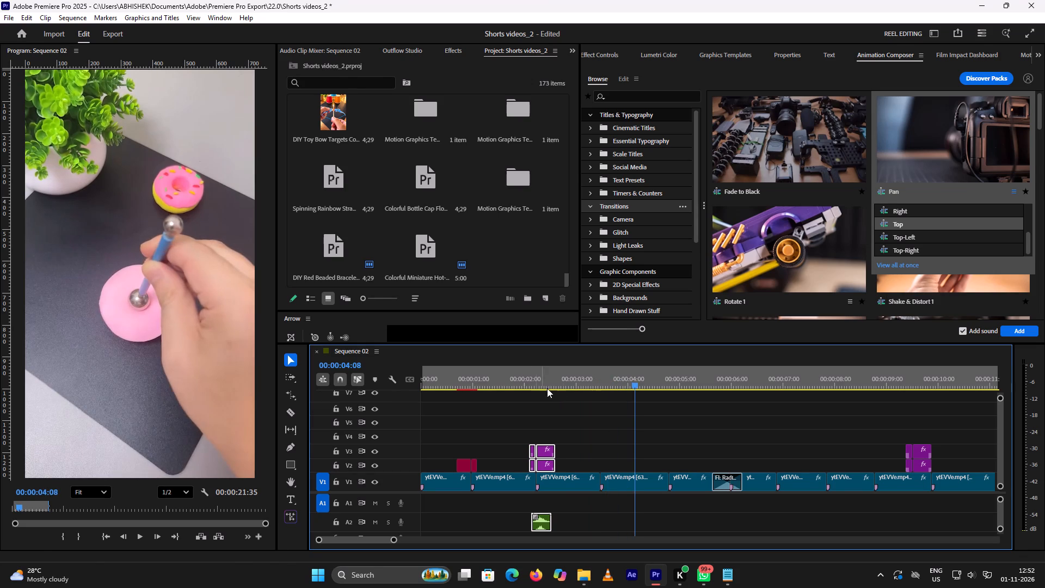
Play the donut edit across the third cut, then across the first cut from about 00:00:00:36 to 00:00:01:41.
left_click(594, 384)
key("space")
key("space")
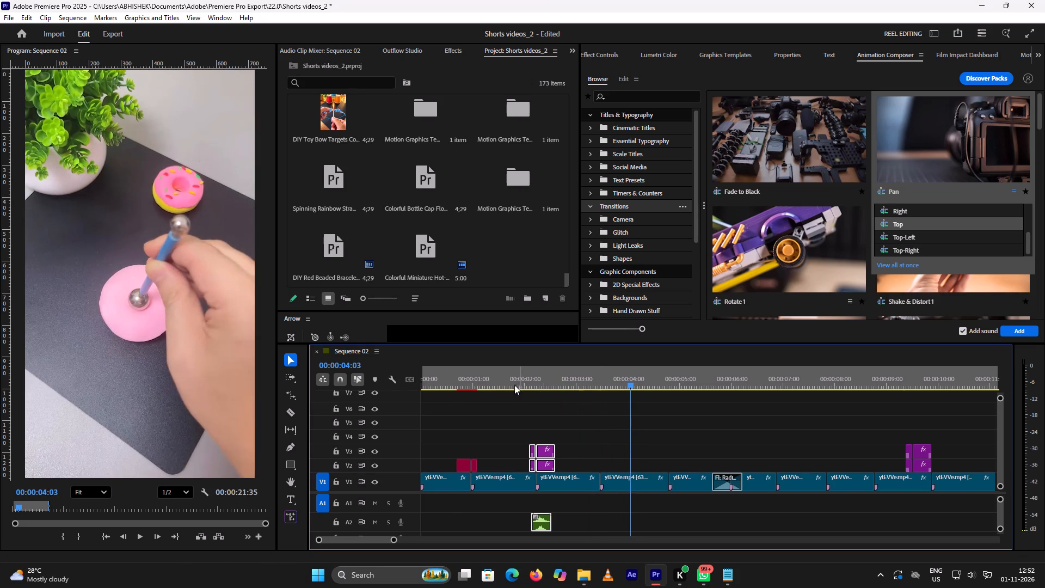
left_click(453, 383)
key("space")
key("space")
left_click(453, 383)
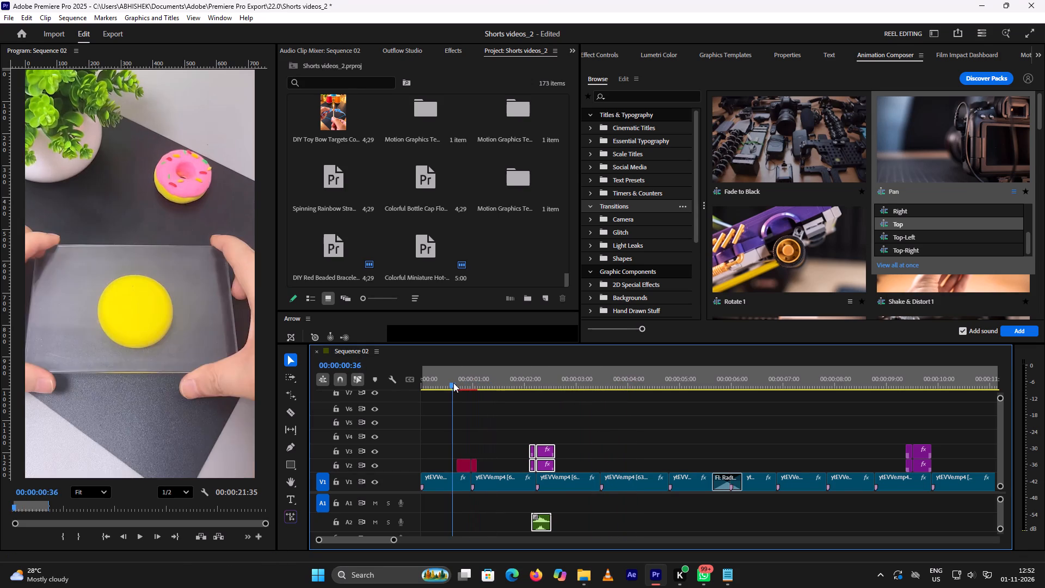
key("space")
key("space")
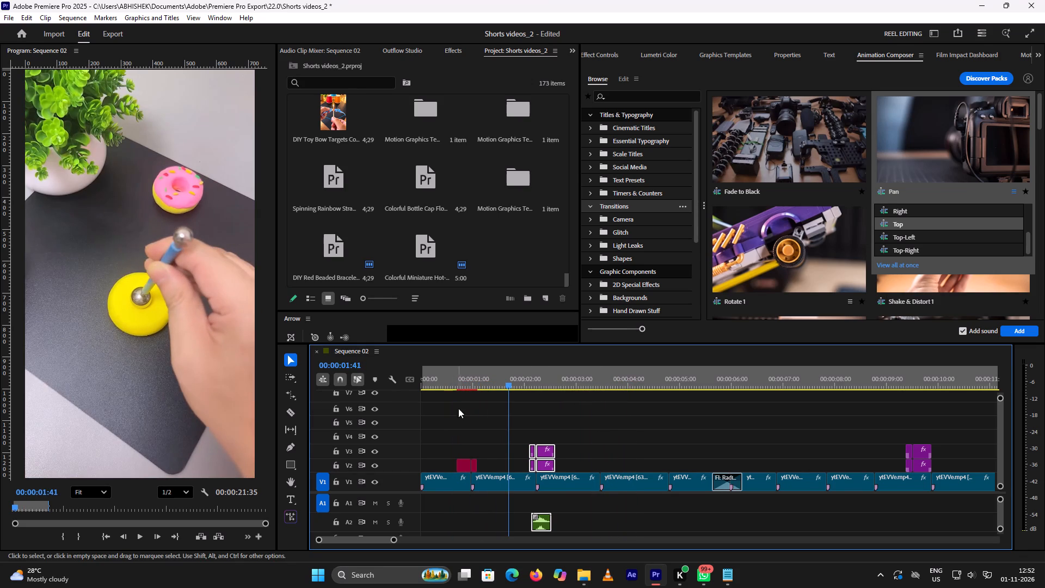
Move the red overlay pair on V2 from the first donut cut to about 00:00:03:09 over the third cut and preview it.
left_click_drag(456, 434, 484, 462)
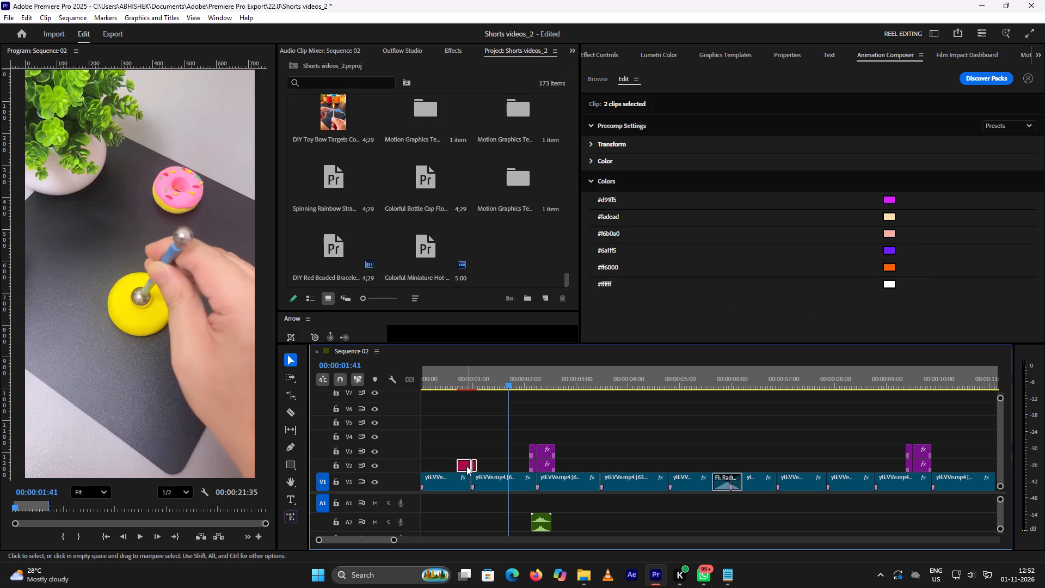
left_click_drag(464, 466, 592, 461)
left_click(574, 380)
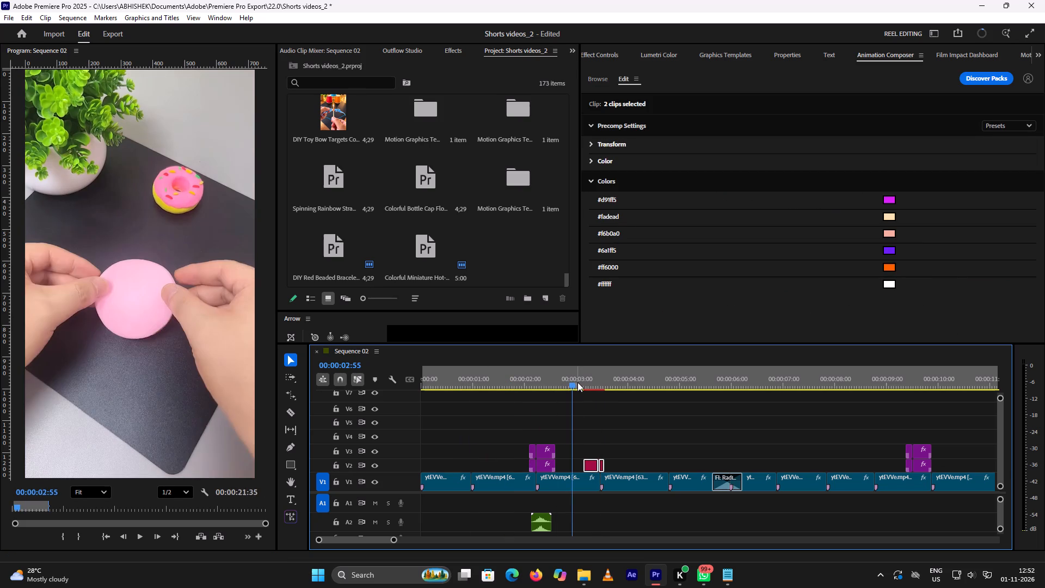
key("space")
key("space")
left_click(579, 383)
key("space")
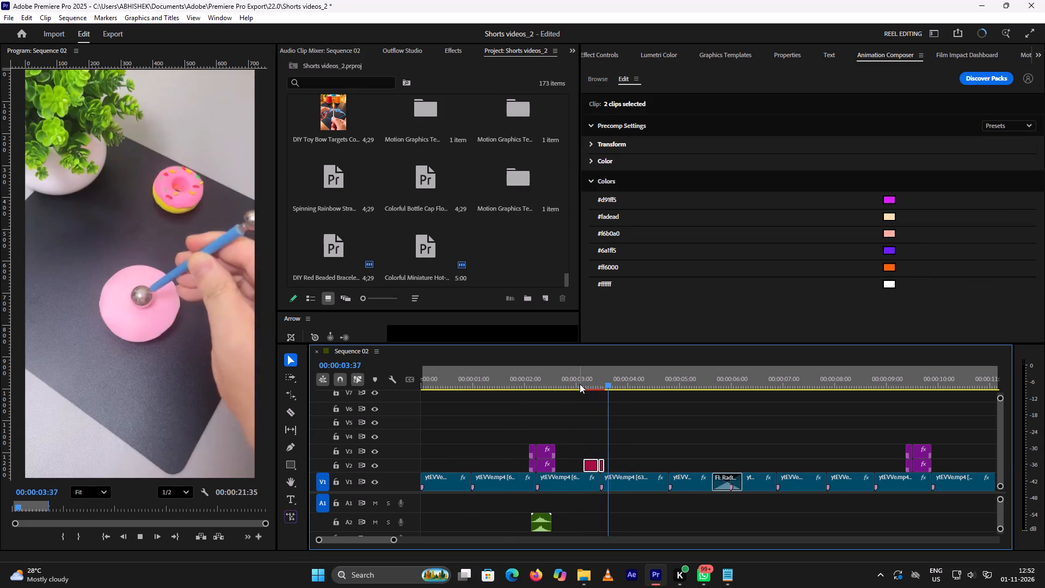
key("space")
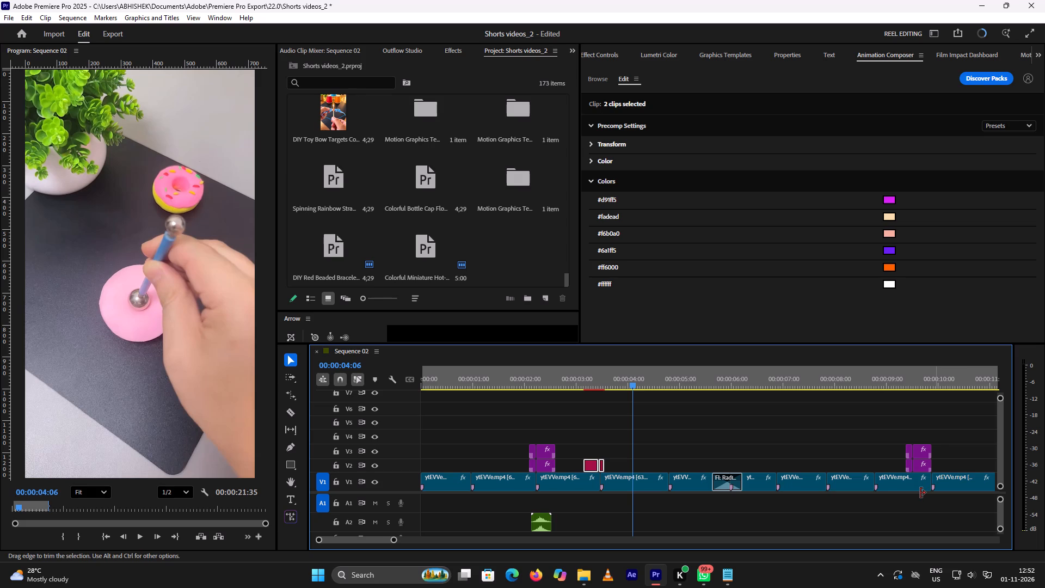
Review the closing red overlay from about 00:00:11:30, then play the section from about 00:00:02:00 to 00:00:03:54.
left_click(656, 486)
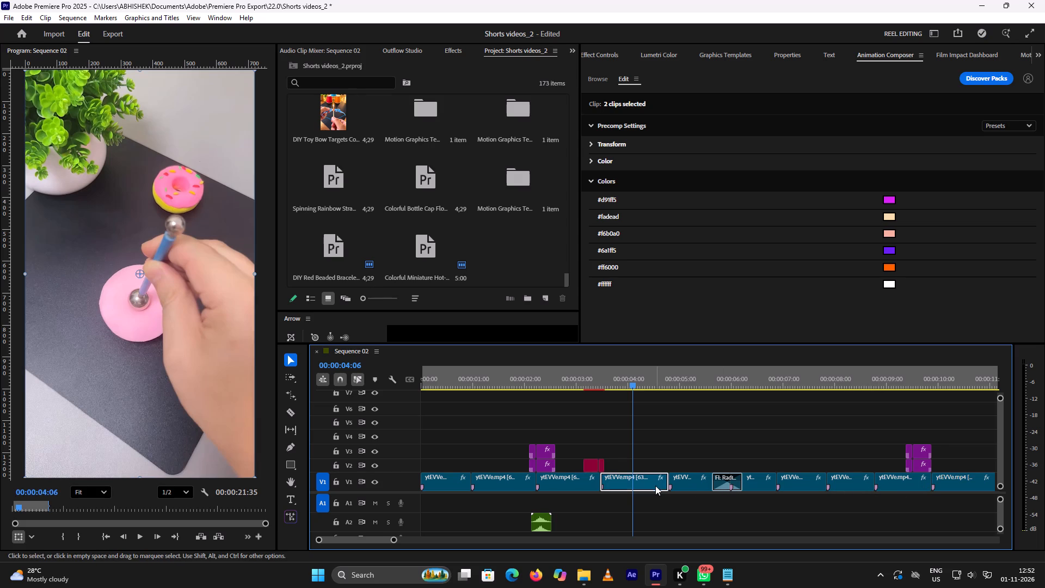
scroll(825, 482, "down", 8)
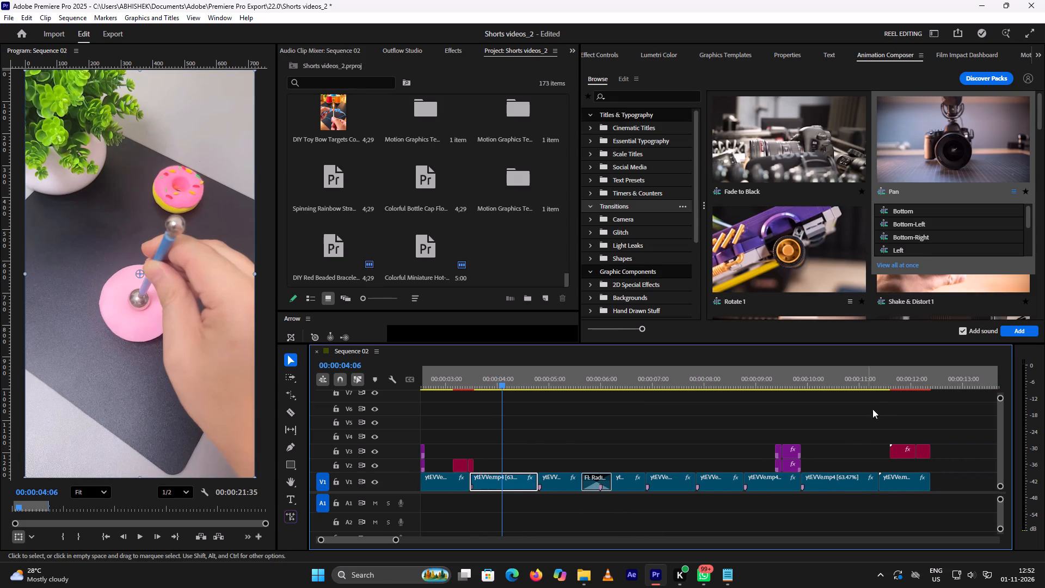
left_click(889, 379)
key("space")
key("space")
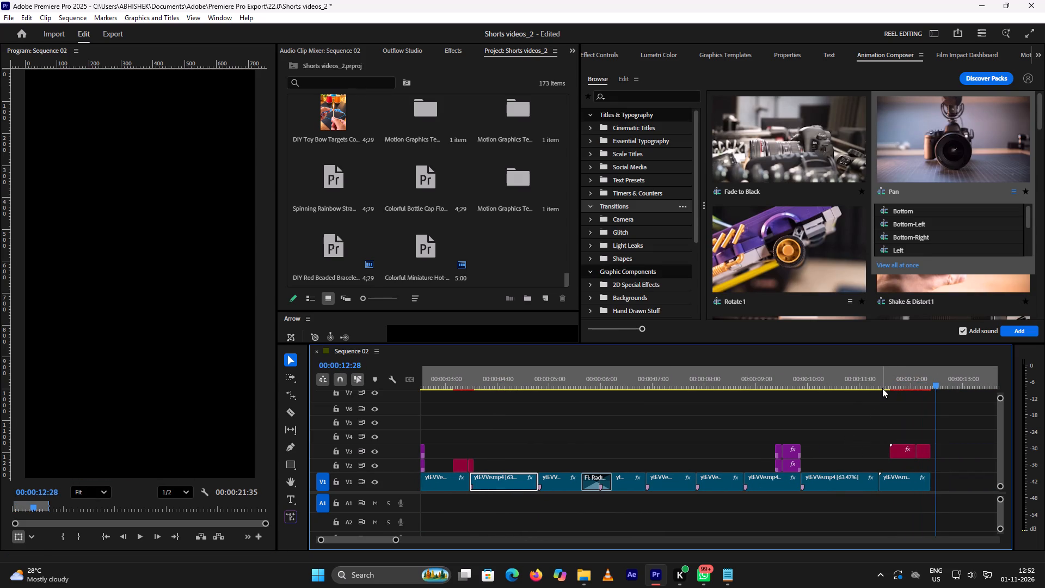
scroll(659, 426, "up", 10)
scroll(610, 422, "up", 5)
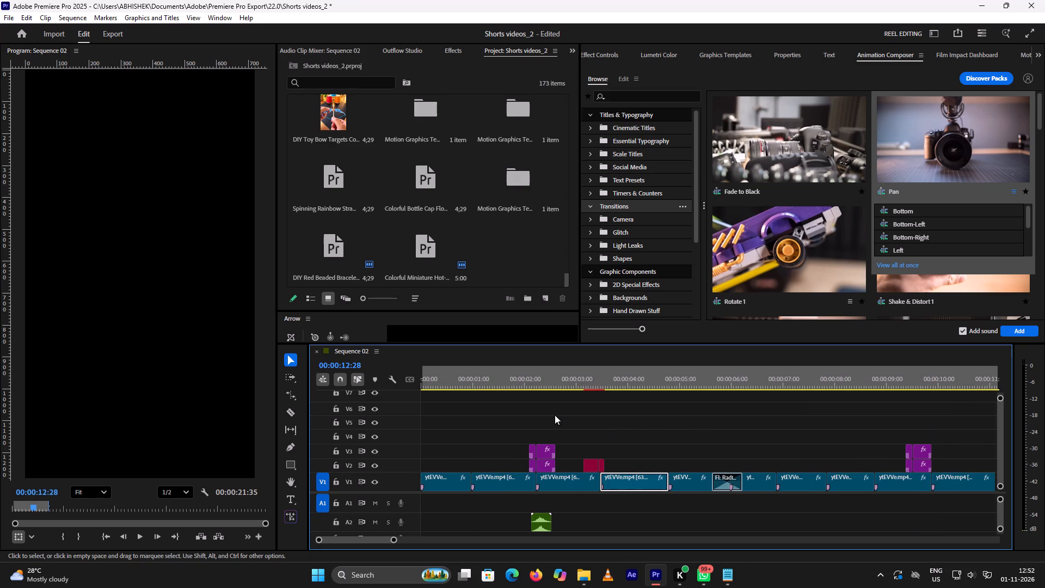
left_click(526, 380)
key("space")
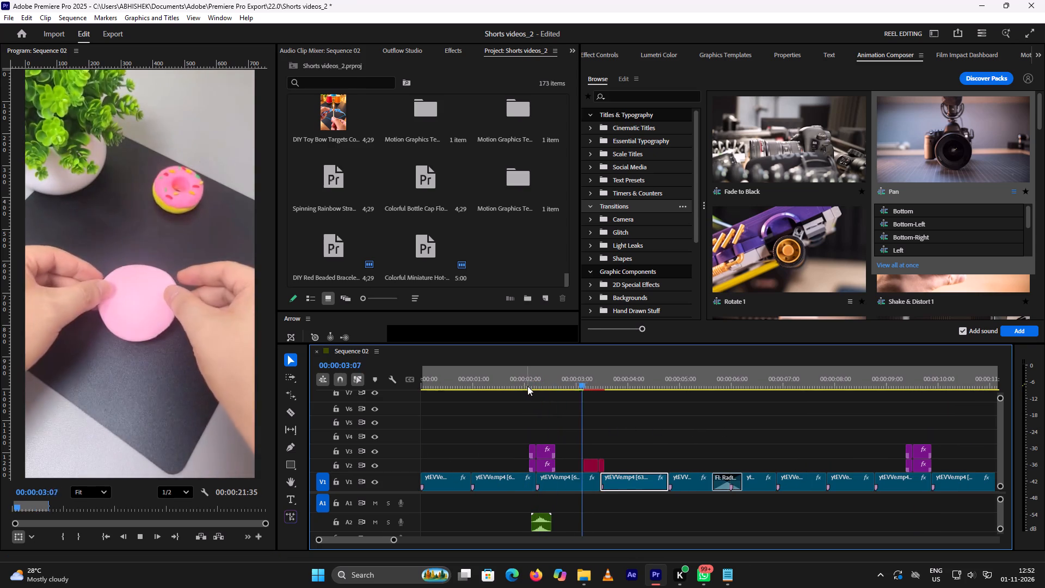
key("space")
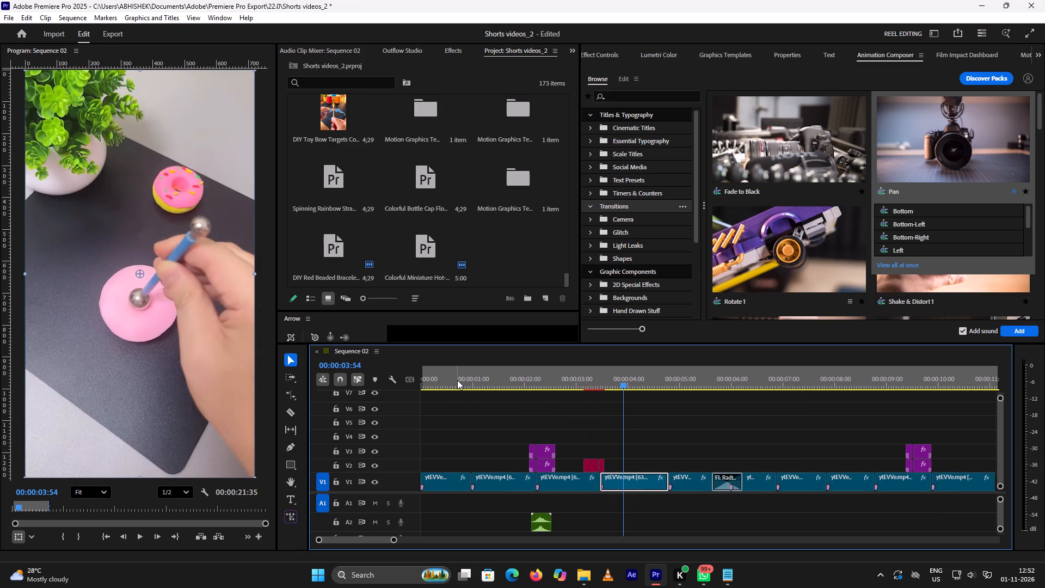
Move the small light-leak clip from V2 at the start of the reference edit to V3 at about 00:00:00:39.
scroll(763, 437, "down", 20)
scroll(763, 437, "down", 14)
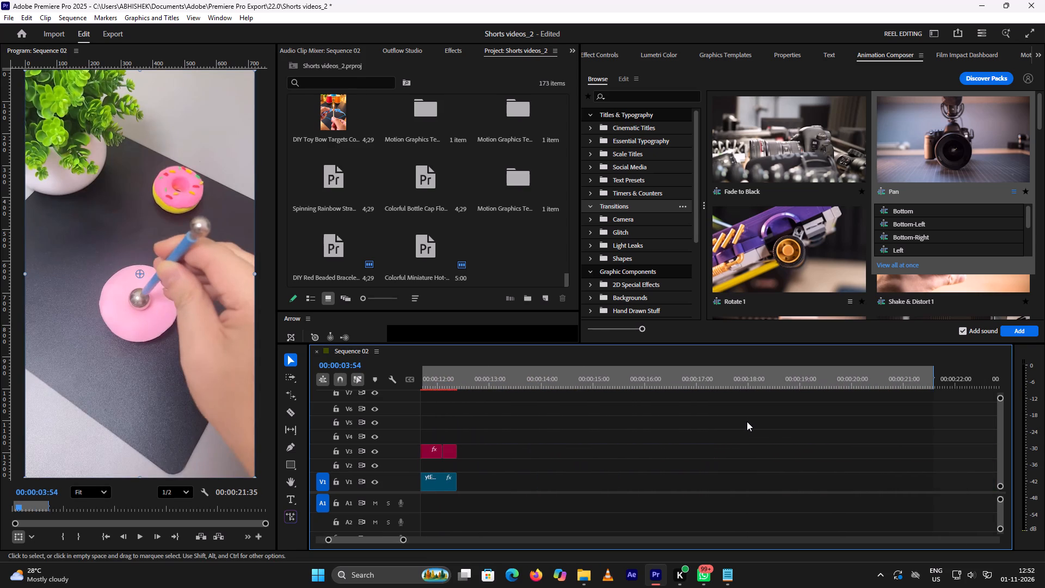
scroll(747, 421, "down", 9)
scroll(747, 420, "down", 6, "alt")
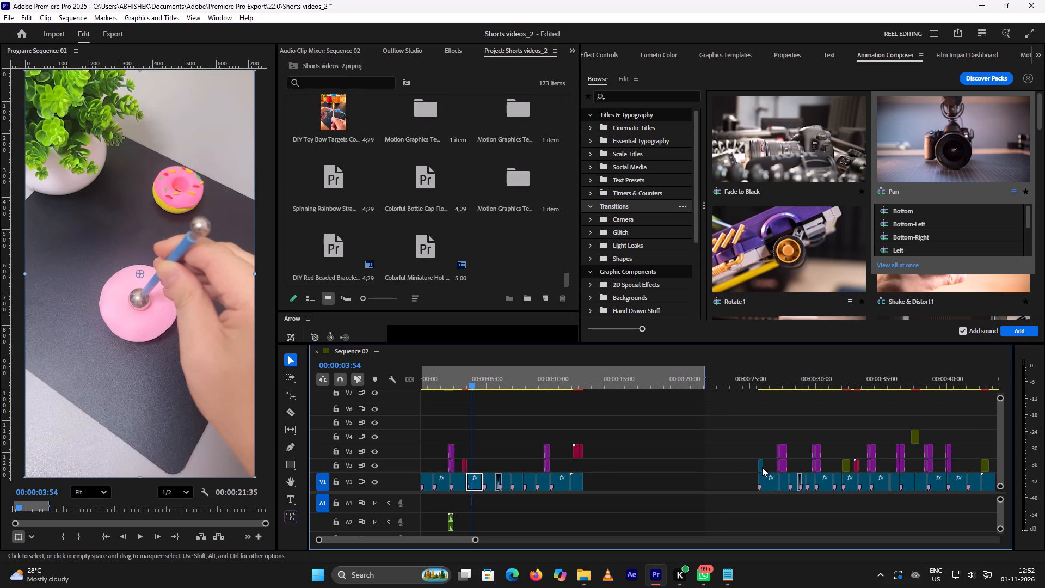
left_click_drag(760, 467, 378, 436)
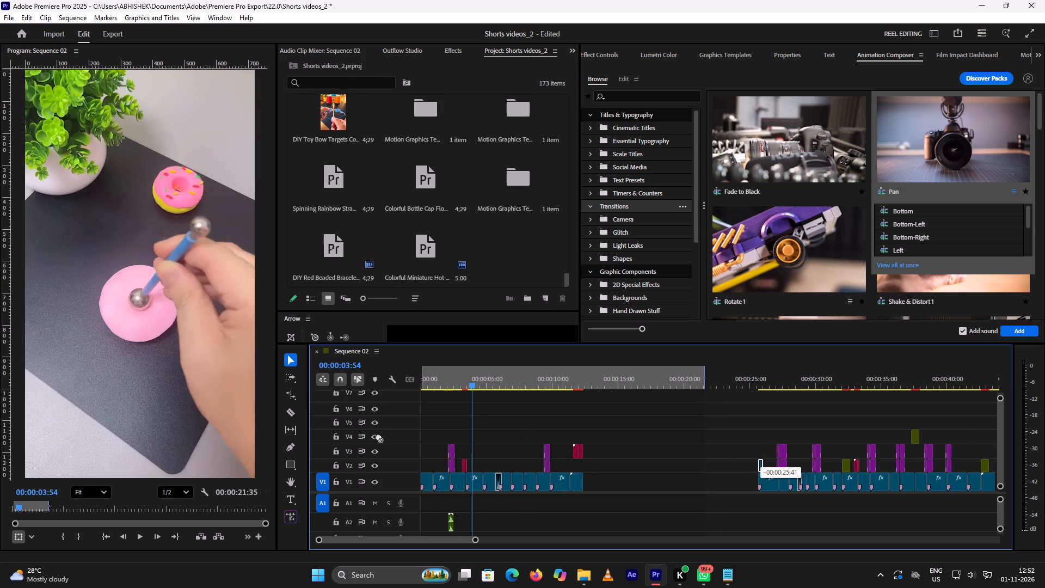
left_click_drag(378, 436, 291, 473)
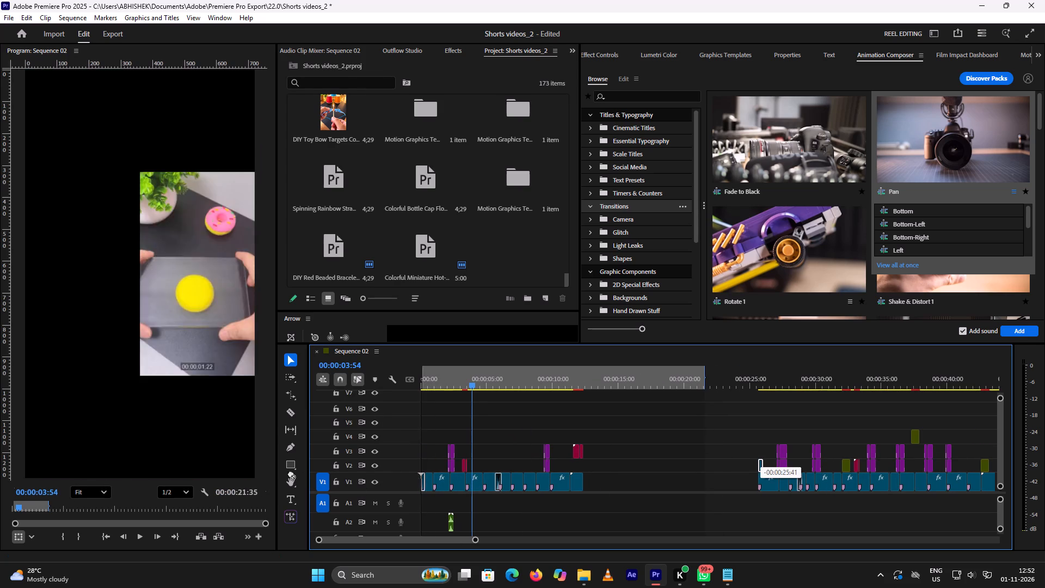
left_click_drag(291, 473, 395, 438)
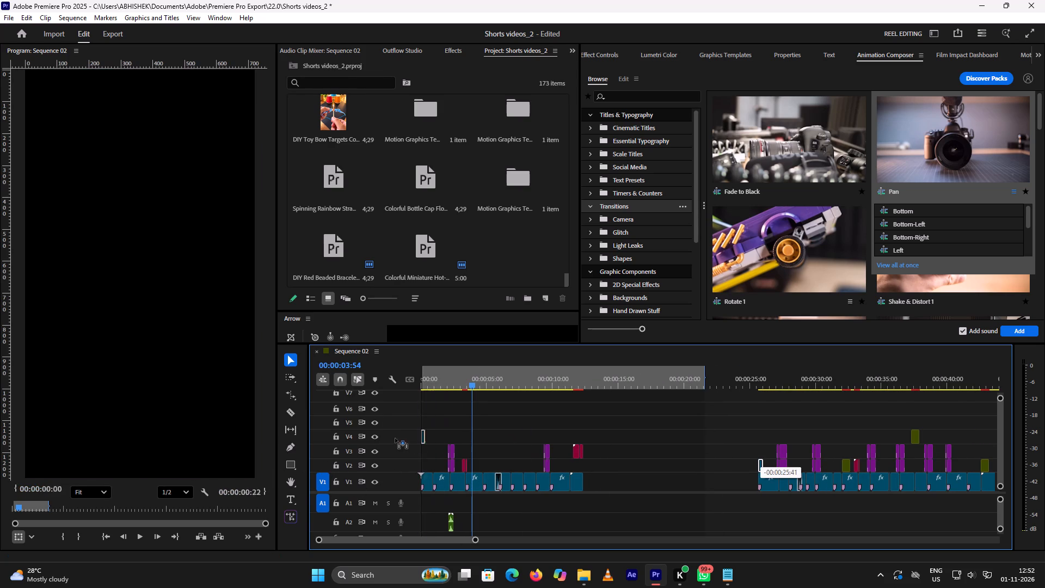
left_click_drag(395, 438, 433, 452)
scroll(489, 450, "up", 6, "alt")
scroll(491, 448, "up", 13)
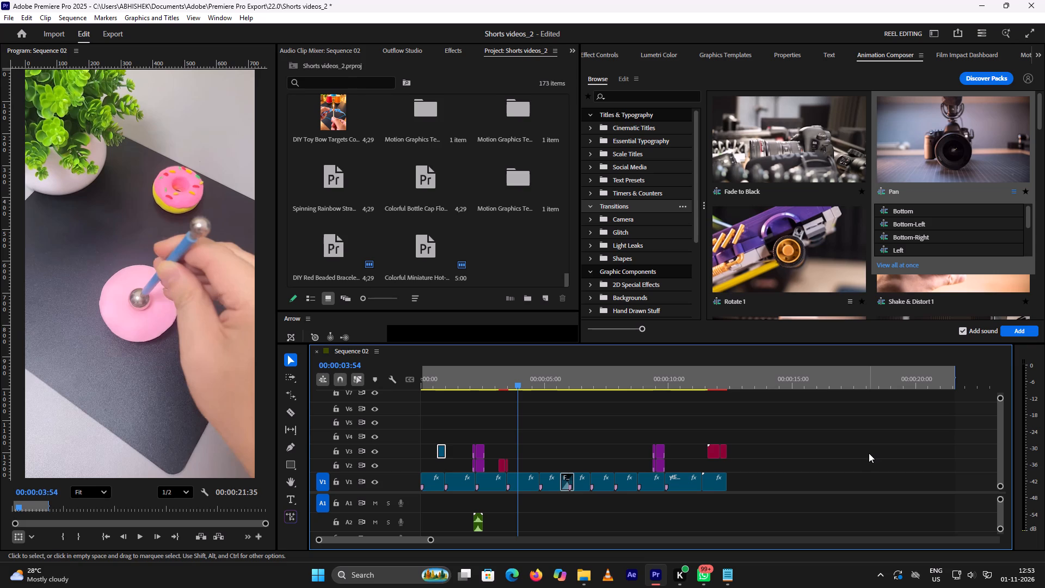
Shift the whole reference edit after the donut clips earlier to start at about 00:00:14:15, and dismiss the Animation Composer dialog.
key("z")
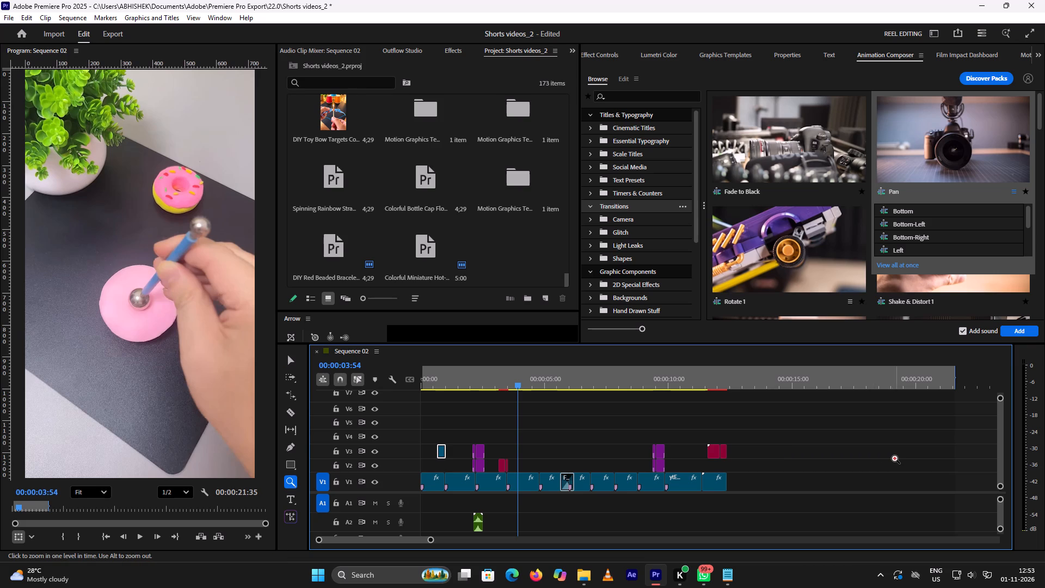
key("a")
left_click_drag(912, 457, 884, 461)
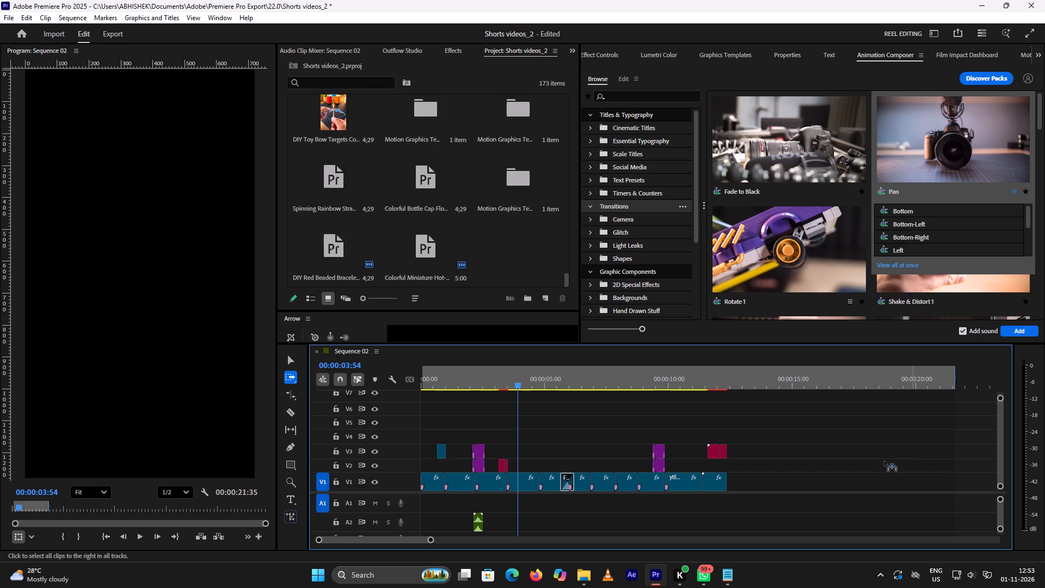
left_click_drag(884, 461, 630, 457)
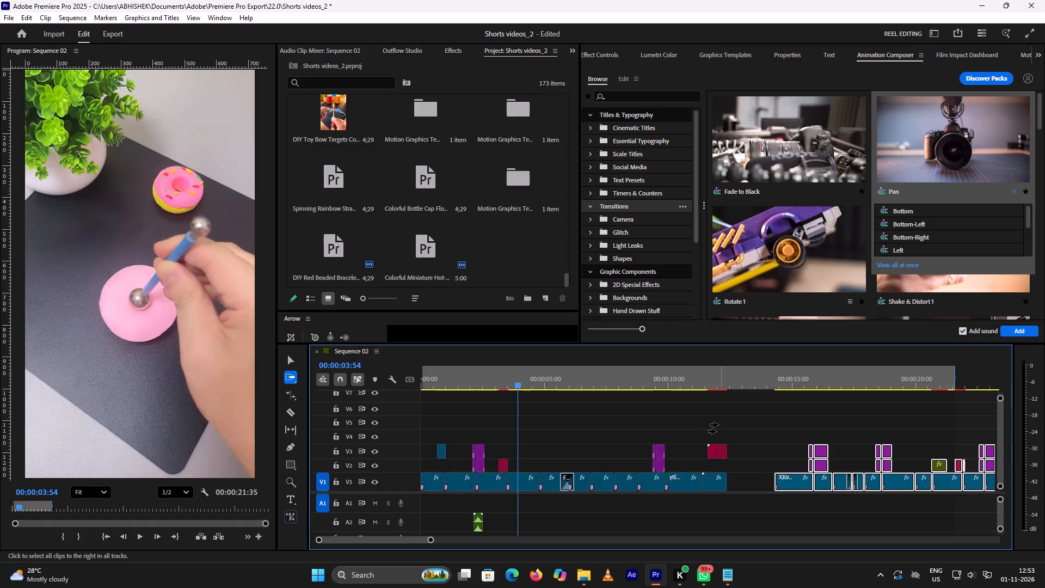
key("v")
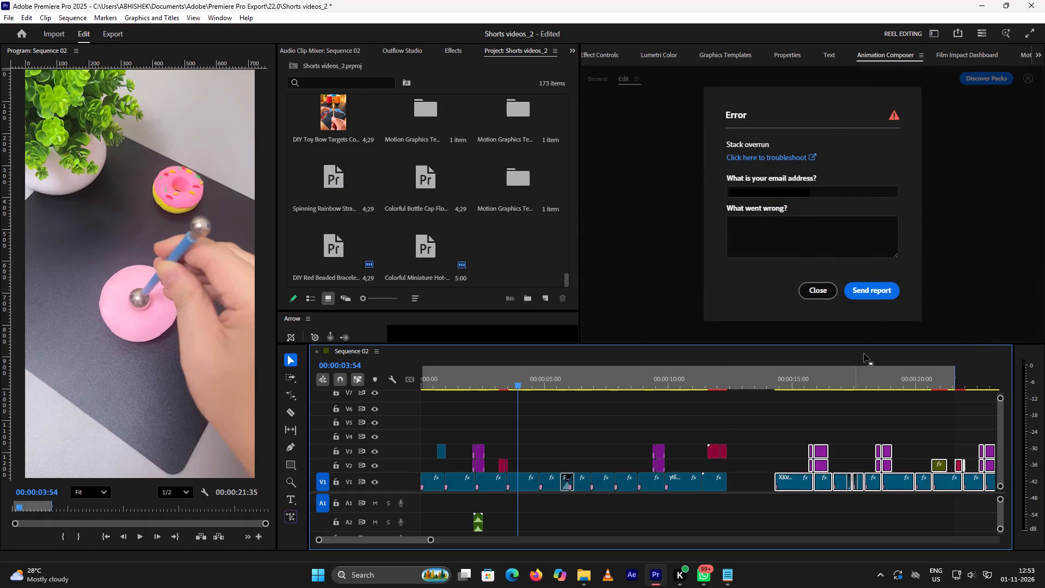
left_click(819, 289)
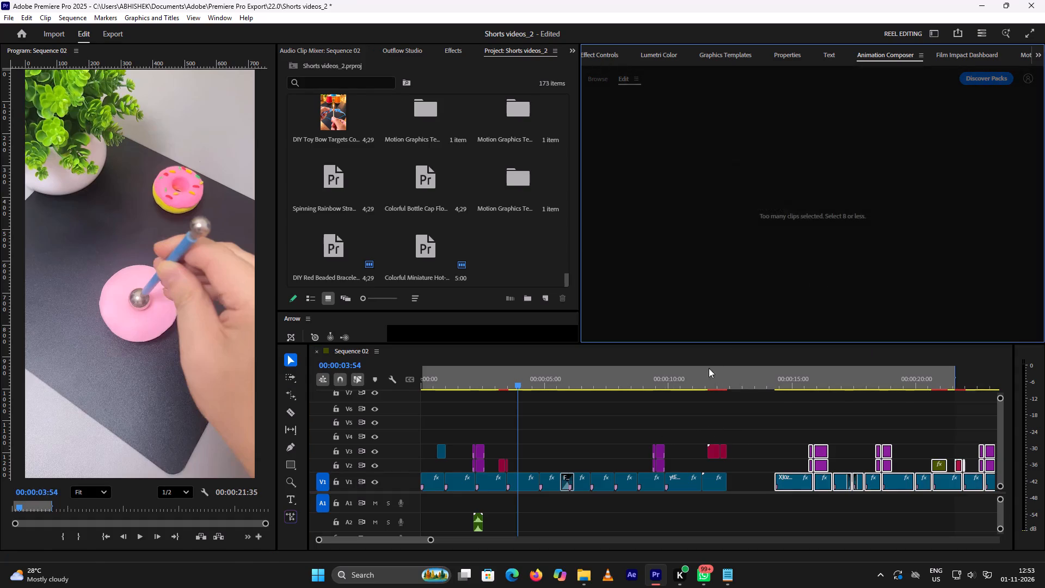
Move the light-leak clip from V3 down to V2 at about 00:00:00:48, spanning the first donut cut.
scroll(601, 416, "up", 5)
scroll(530, 403, "up", 4, "alt")
scroll(532, 404, "up", 6)
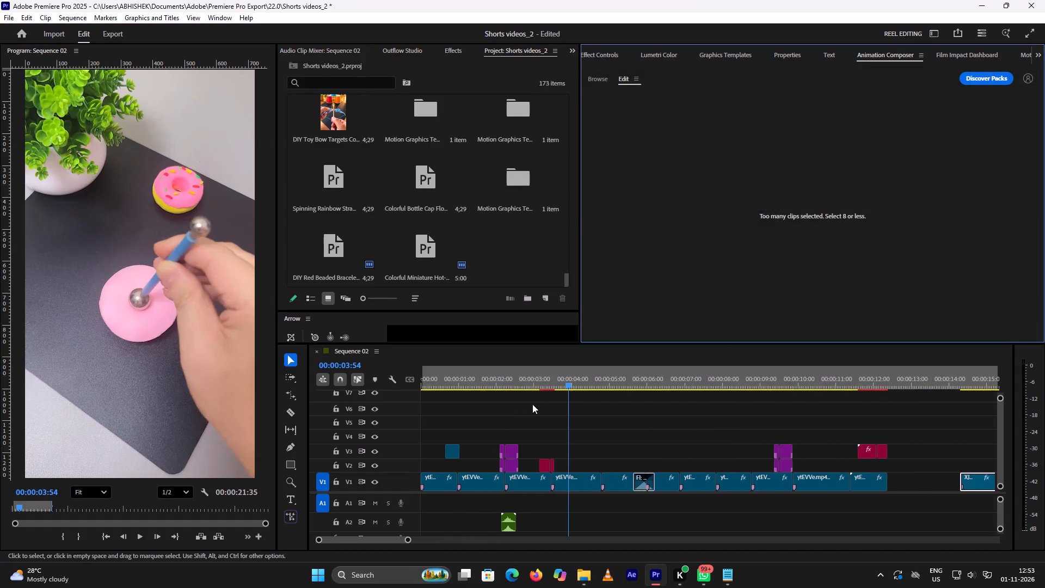
left_click_drag(567, 385, 457, 393)
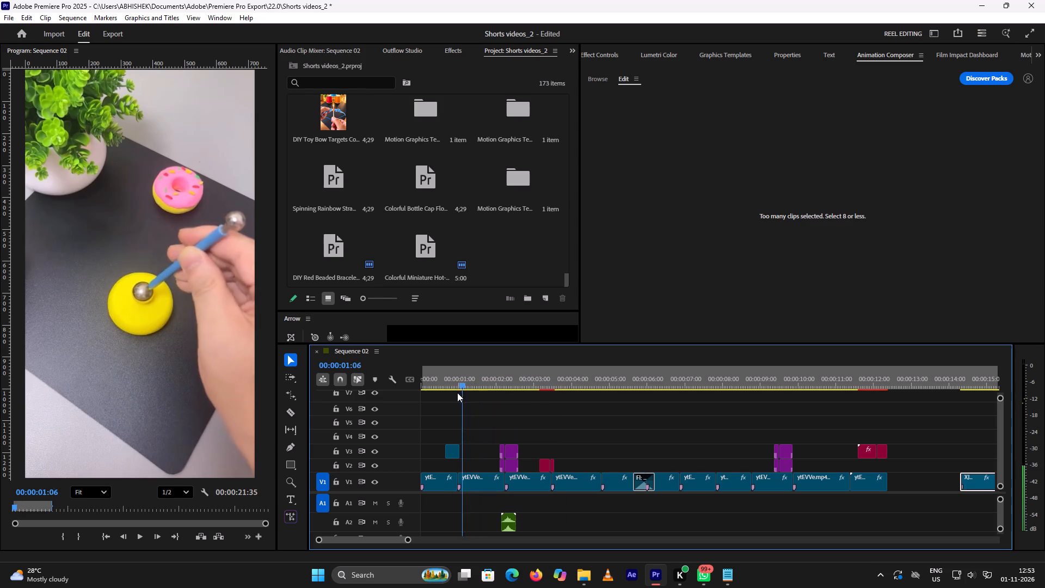
left_click_drag(457, 393, 434, 387)
key("space")
key("space")
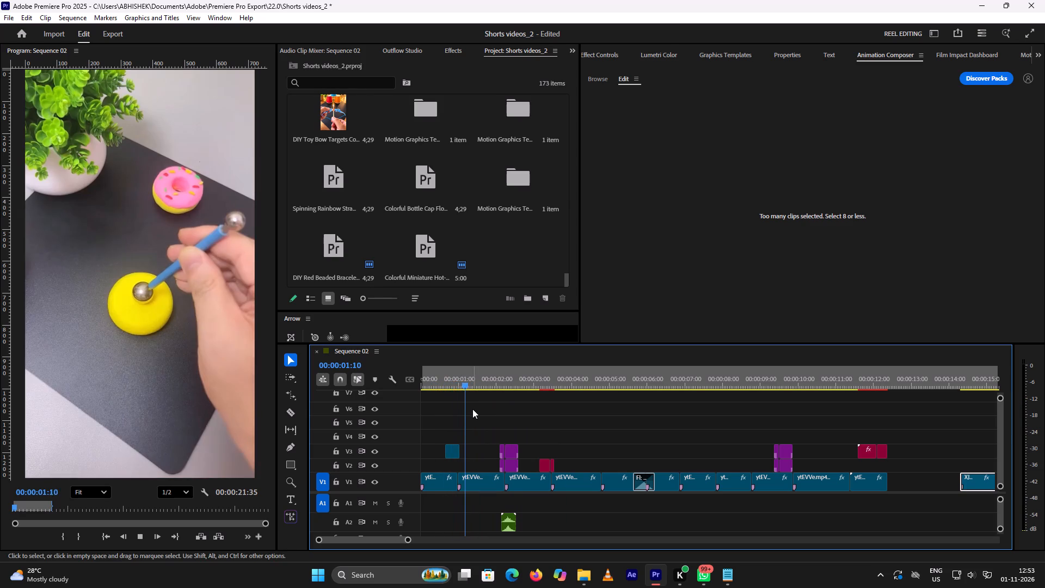
left_click_drag(463, 387, 429, 387)
left_click_drag(455, 450, 461, 460)
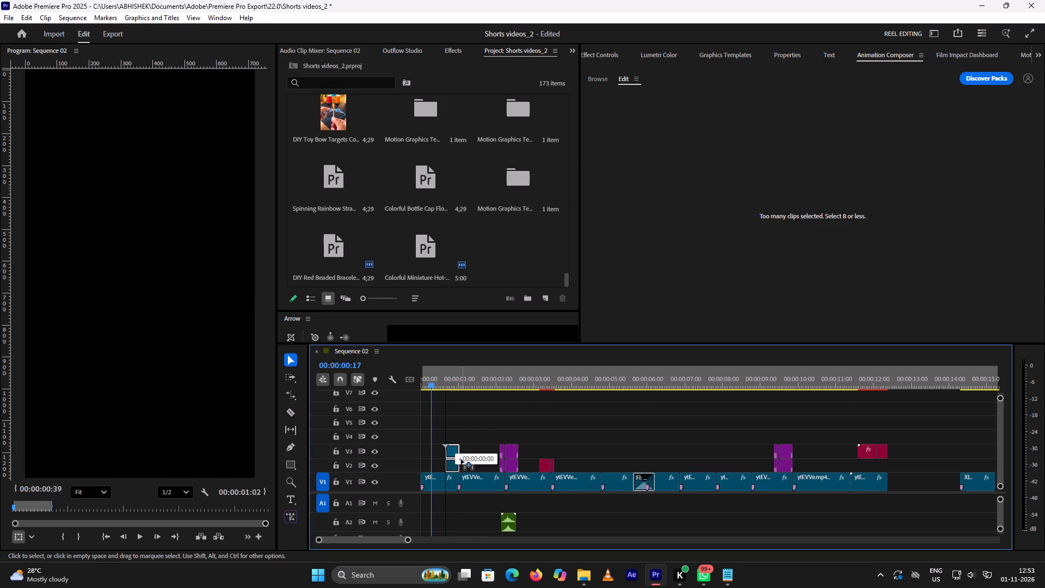
left_click_drag(461, 460, 463, 464)
scroll(482, 448, "up", 3, "alt")
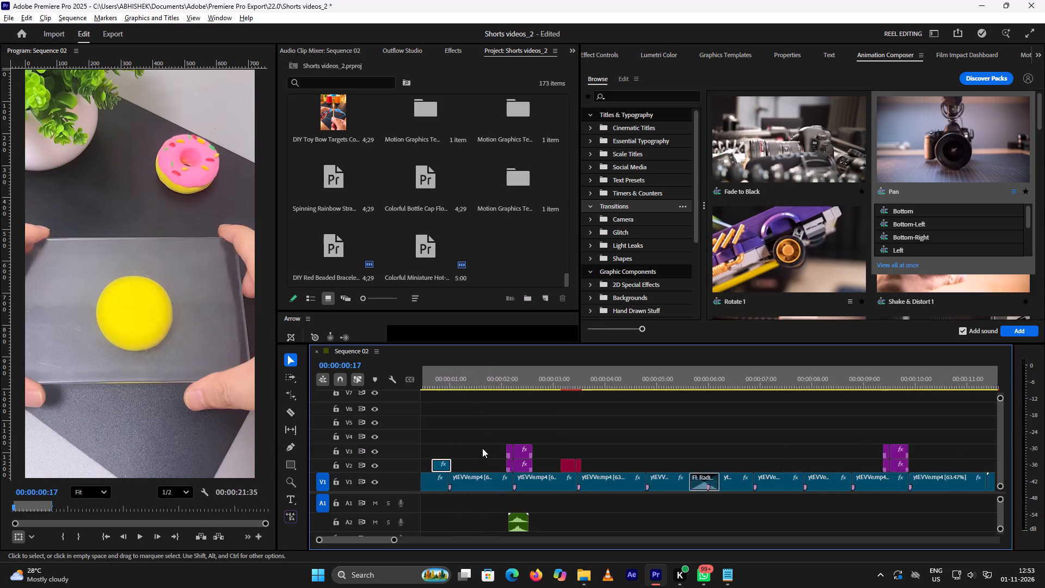
scroll(482, 448, "up", 2, "alt")
scroll(482, 448, "up", 5)
left_click_drag(473, 464, 482, 466)
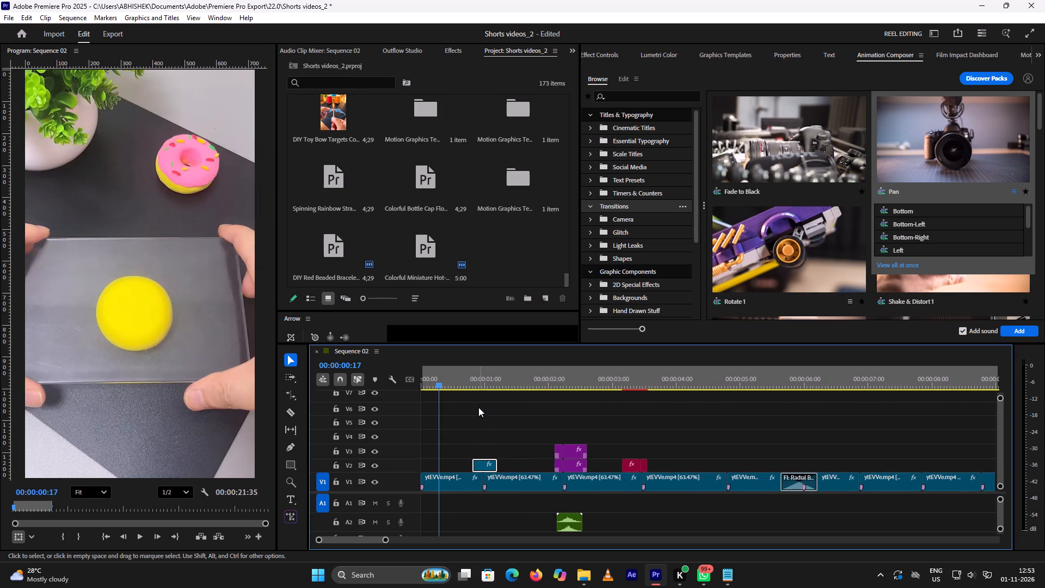
Preview the light leak across the first donut cut and shift it slightly earlier on V2 to about 00:00:00:43.
left_click(469, 377)
key("space")
key("space")
left_click(468, 377)
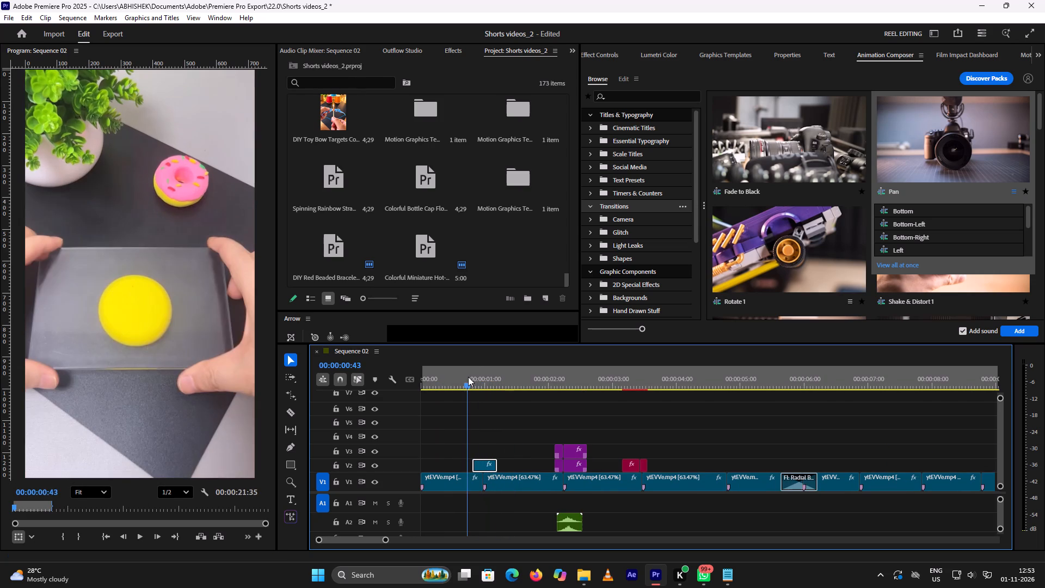
left_click_drag(468, 381, 477, 389)
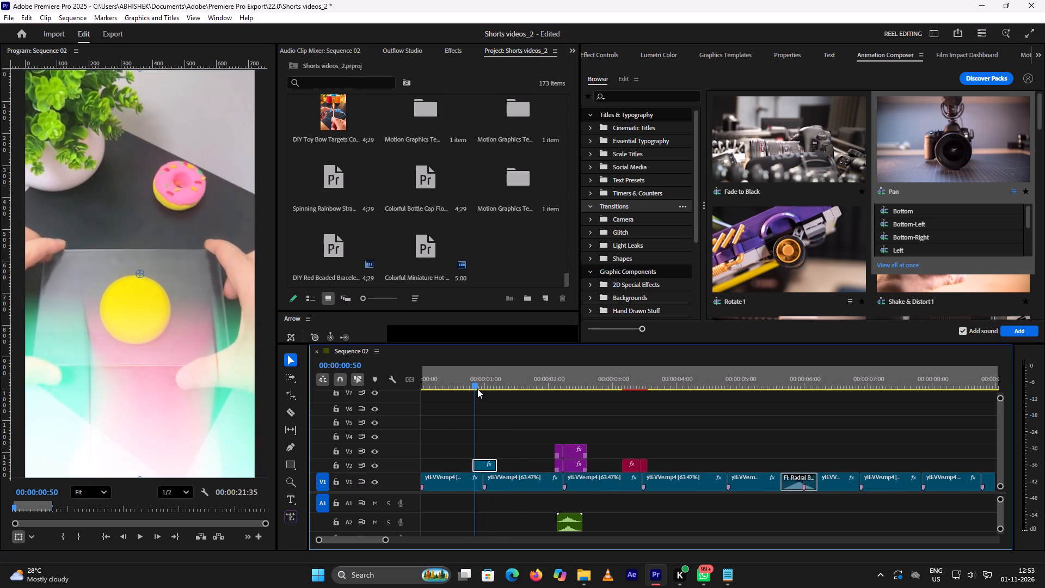
left_click_drag(477, 389, 487, 396)
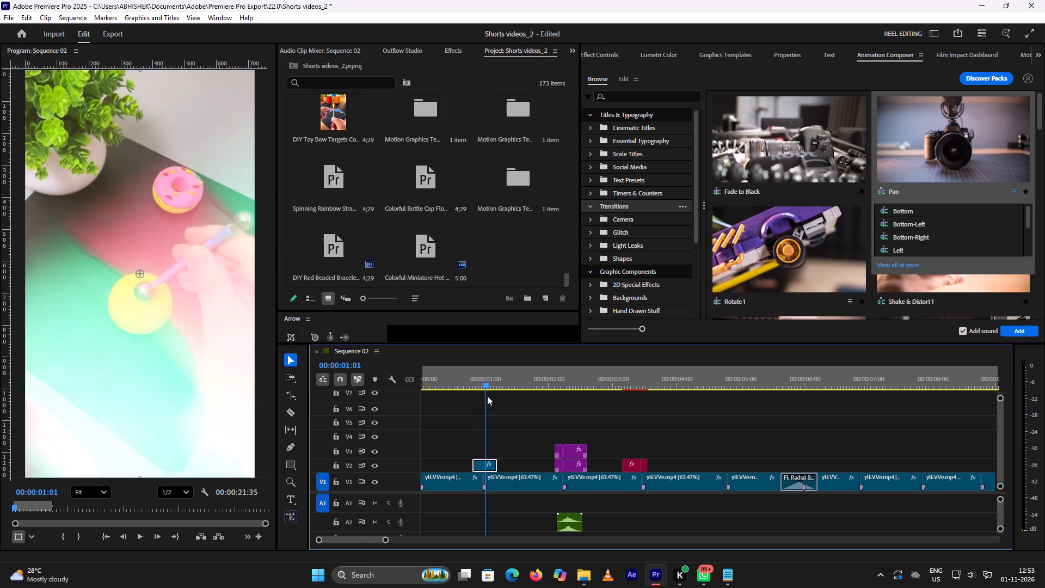
left_click_drag(487, 396, 492, 401)
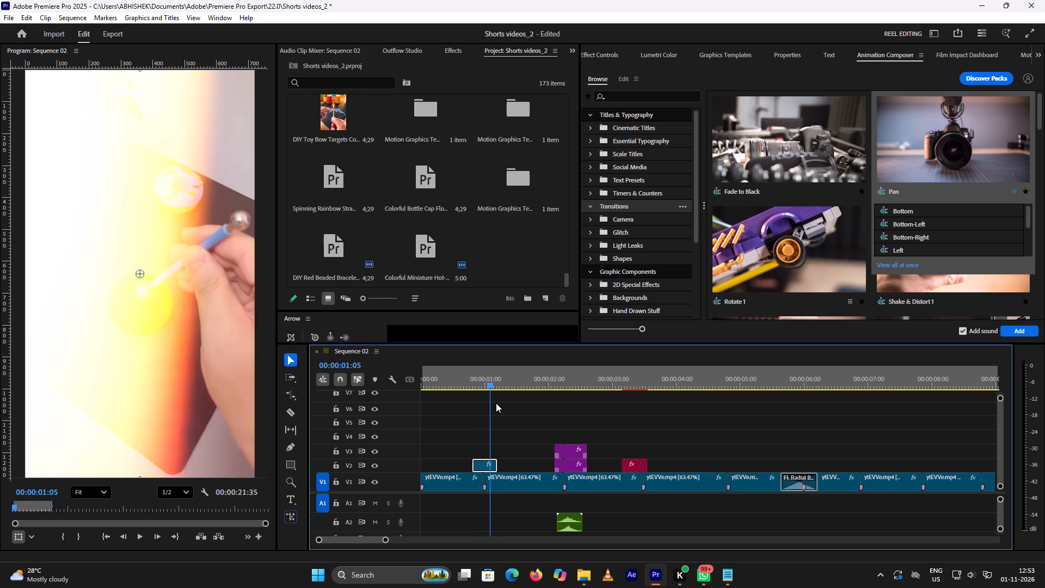
scroll(524, 410, "up", 4, "alt")
left_click_drag(465, 465, 457, 468)
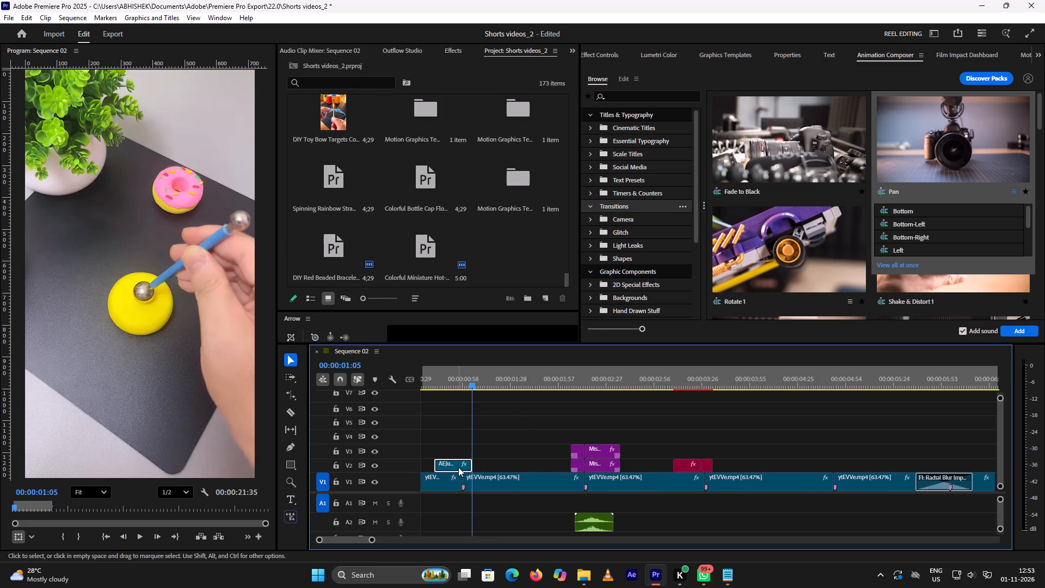
Preview the light leak over the first donut cut and play through the purple overlay transition at about 00:00:02:15.
left_click(457, 376)
left_click_drag(458, 383, 460, 384)
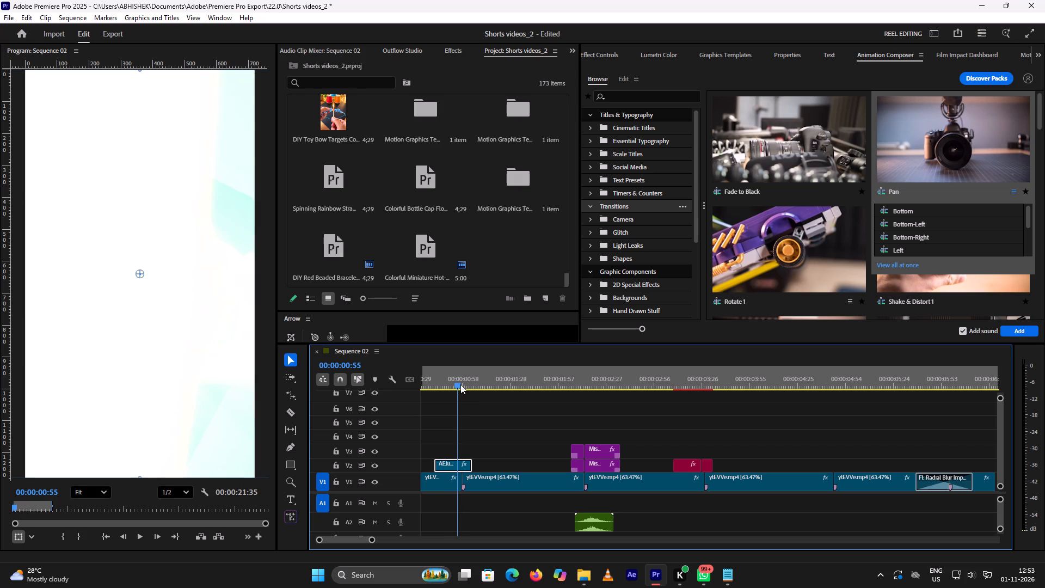
left_click_drag(460, 384, 454, 397)
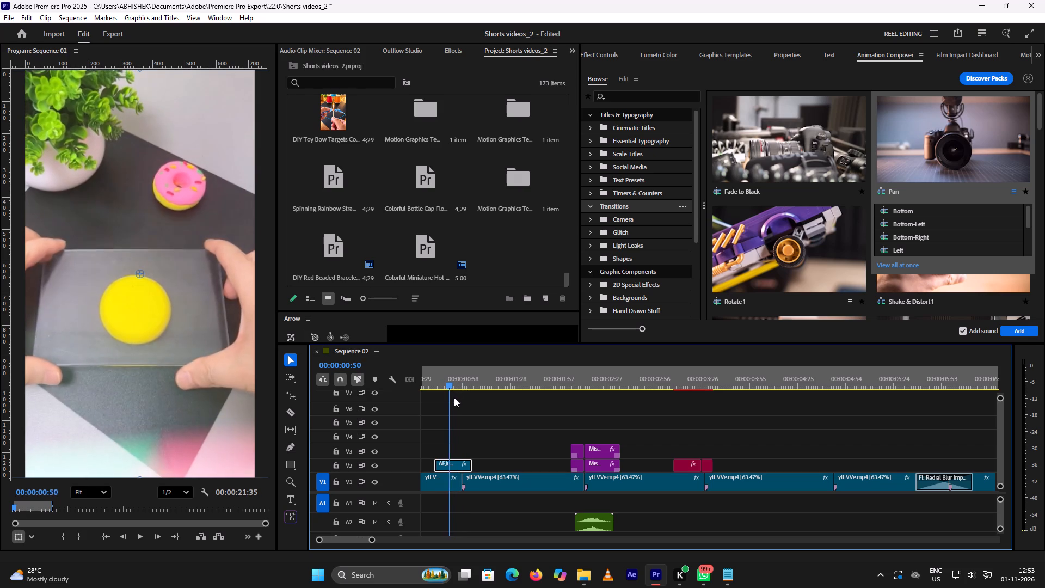
left_click_drag(454, 397, 524, 423)
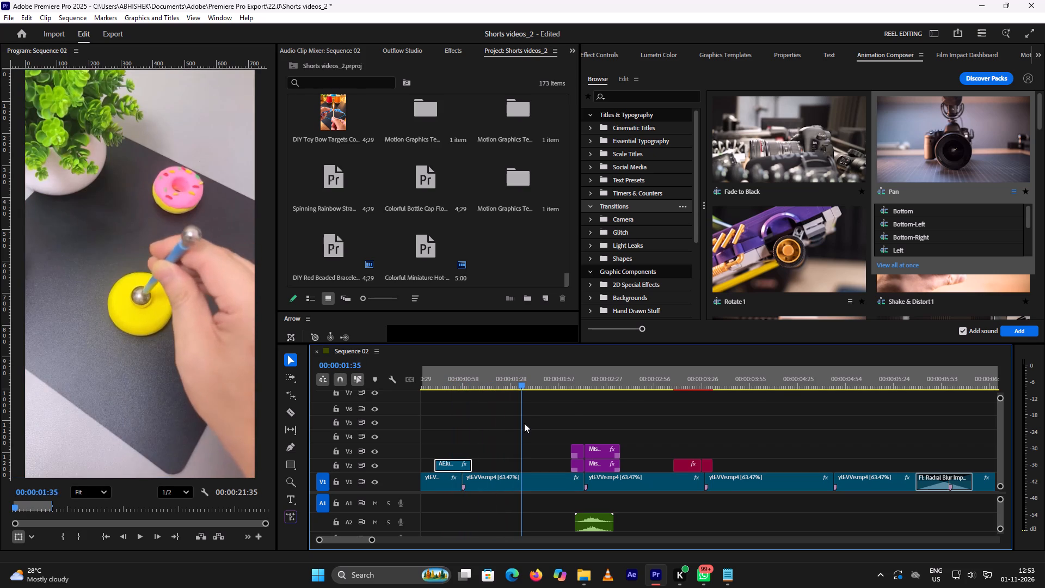
left_click_drag(524, 423, 572, 433)
key("space")
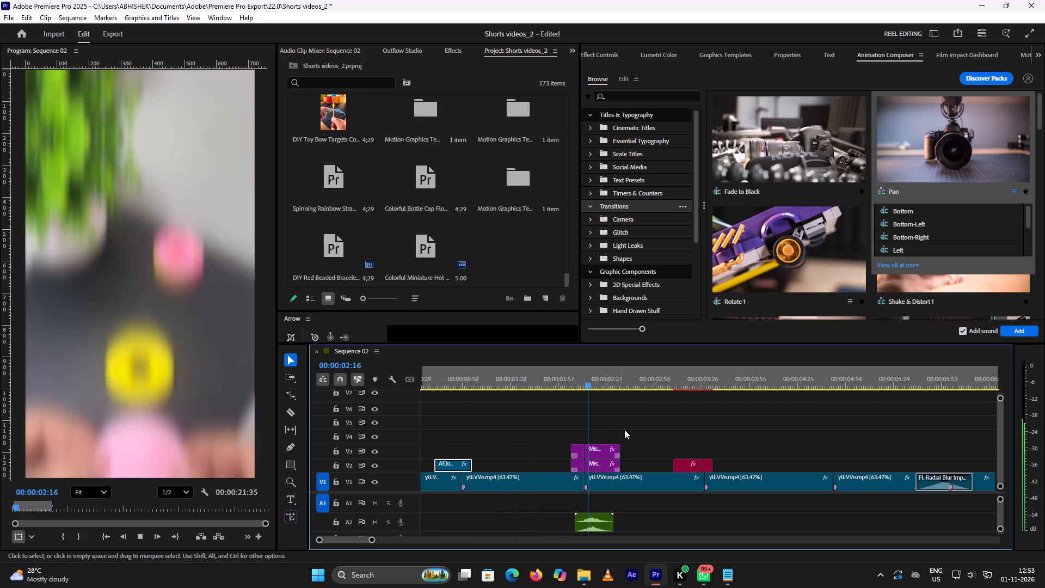
key("space")
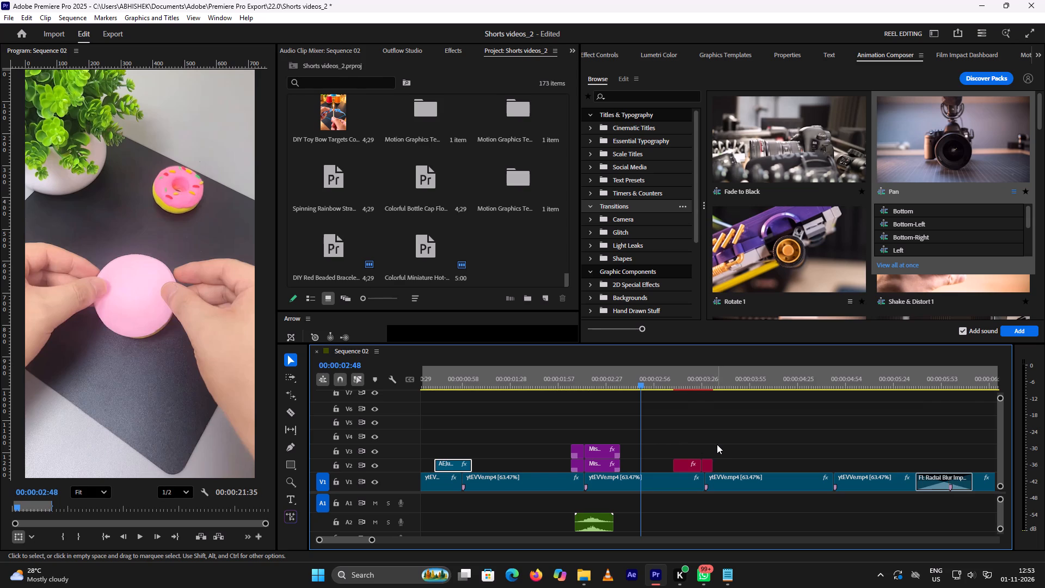
Shift the two red transition clips on V2 slightly later to start at about 00:00:03:11, and play them back.
left_click(672, 376)
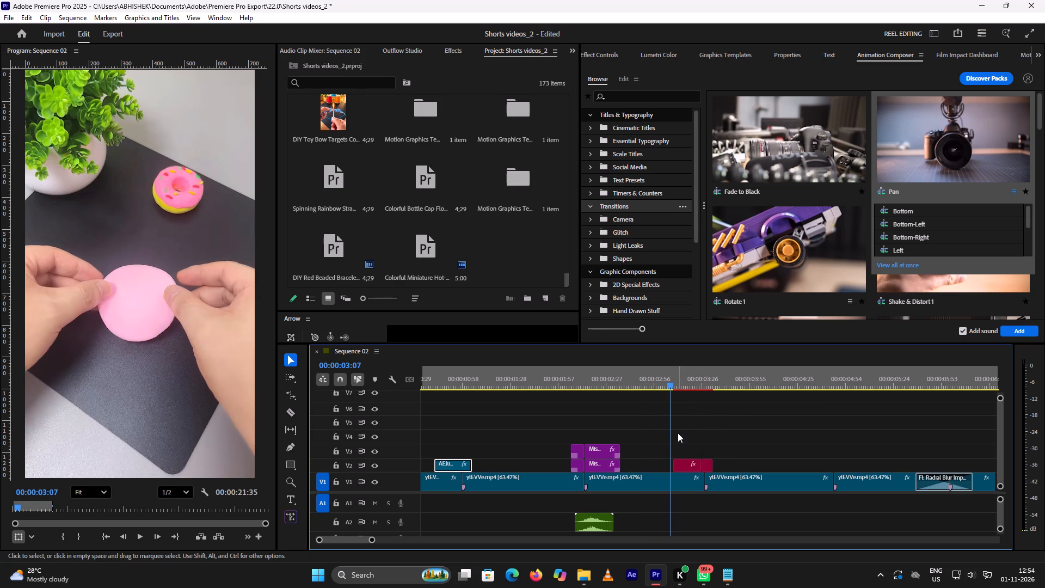
left_click_drag(678, 433, 716, 468)
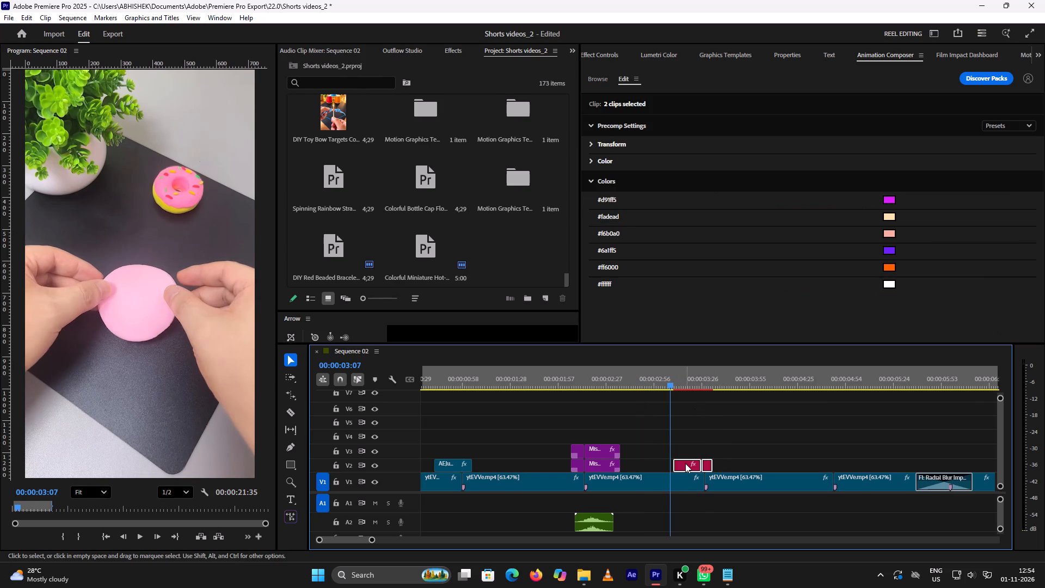
left_click(685, 463)
key("space")
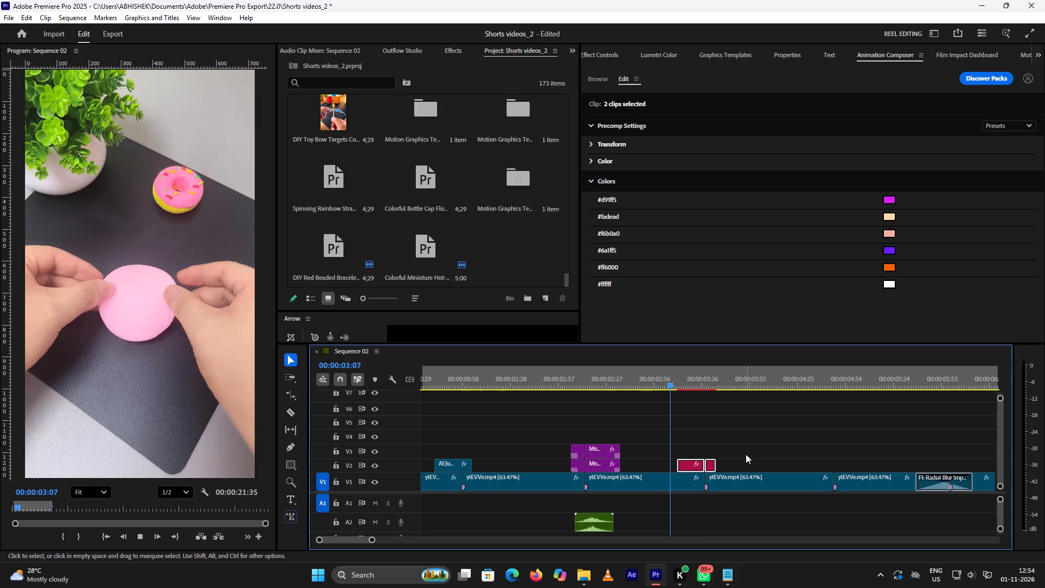
key("space")
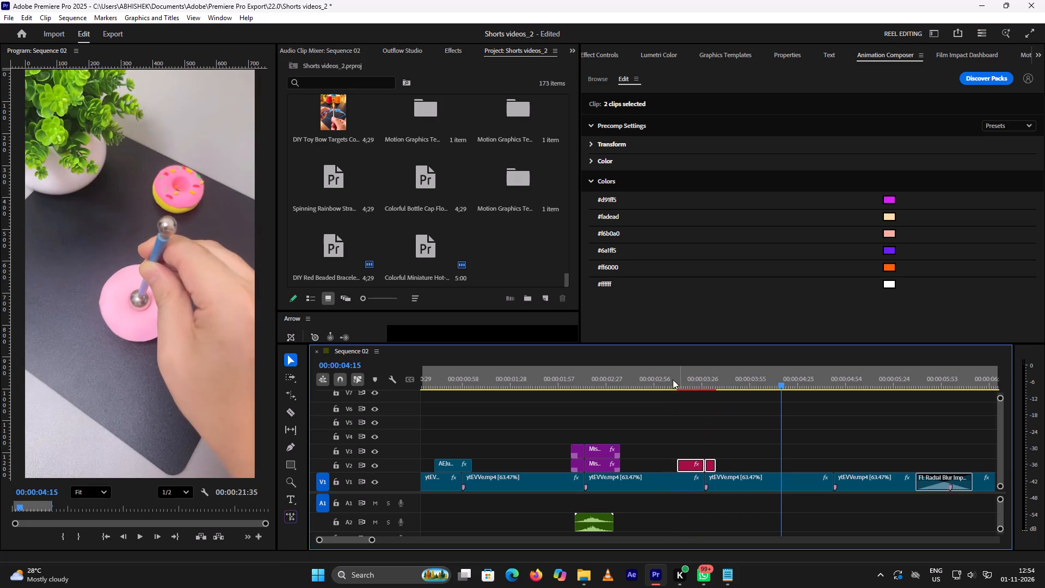
left_click(671, 378)
key("space")
key("space")
Replay the donut cut at about 00:00:04:47 several times to judge how it flows without a transition.
scroll(734, 405, "down", 1)
scroll(734, 406, "down", 4, "alt")
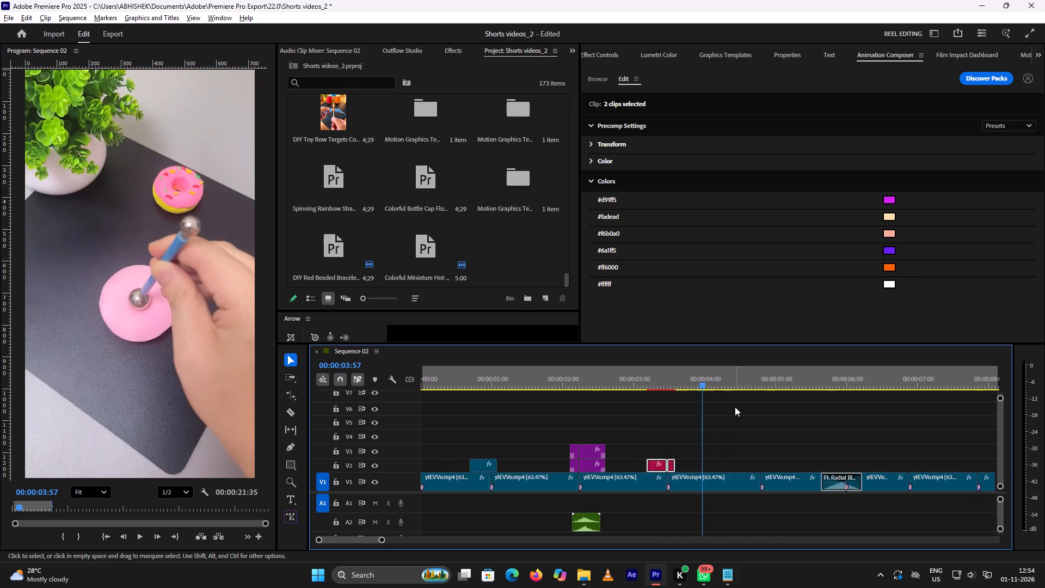
scroll(735, 407, "down", 1, "alt")
left_click(693, 376)
key("space")
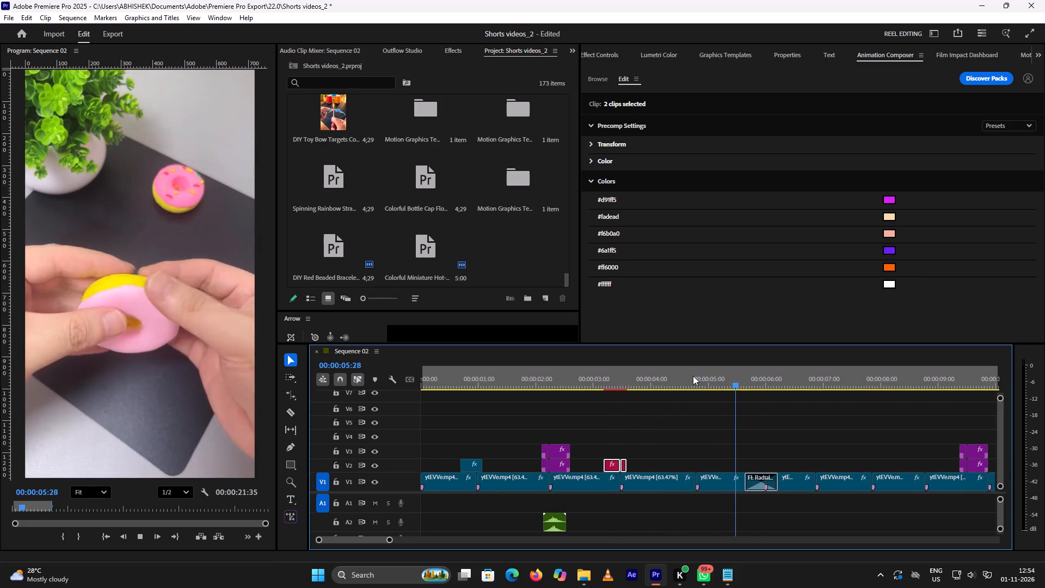
key("space")
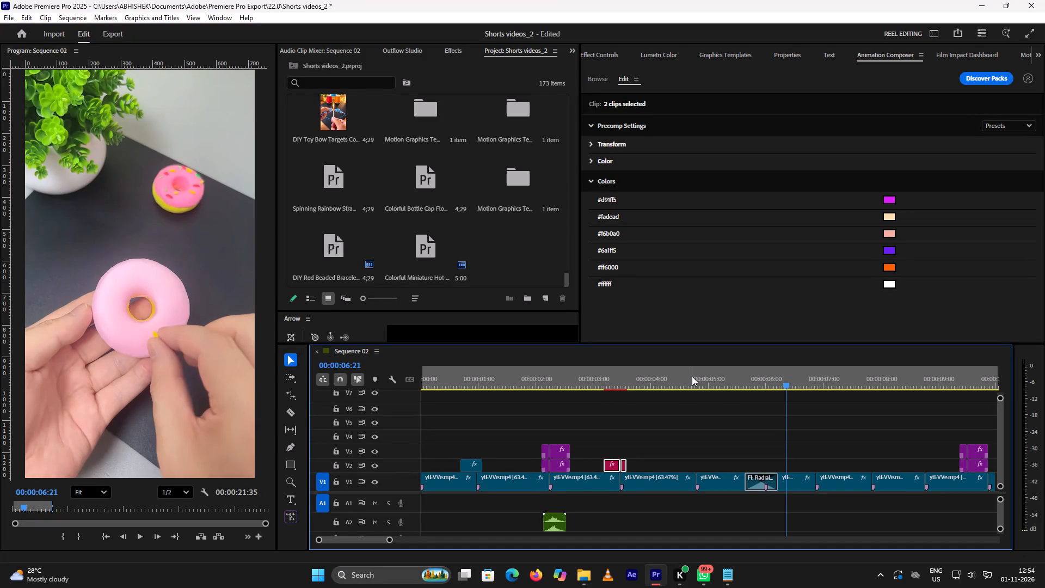
left_click(679, 383)
key("space")
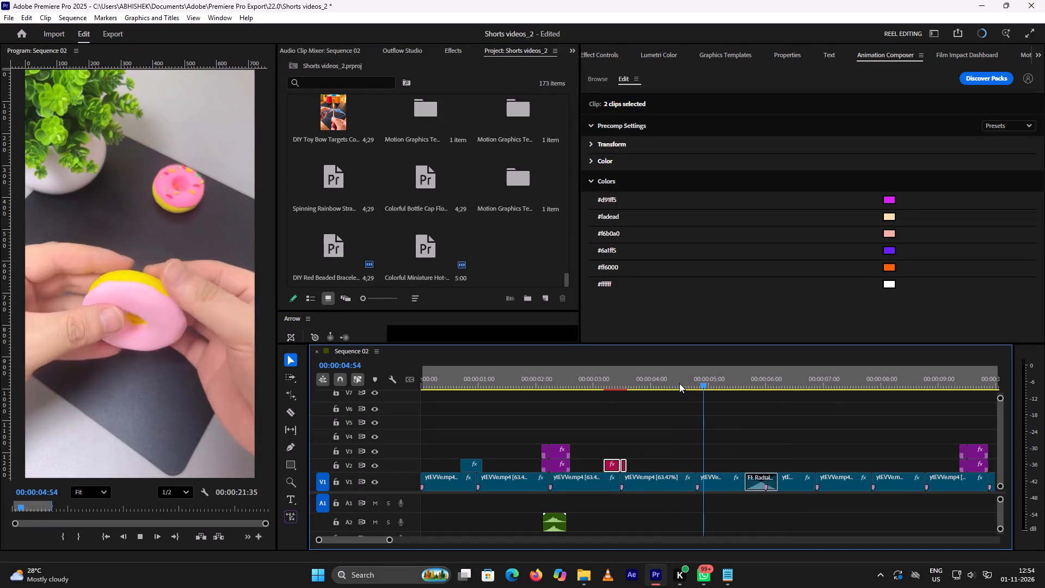
key("space")
left_click(679, 383)
key("space")
key("space")
left_click(681, 384)
key("space")
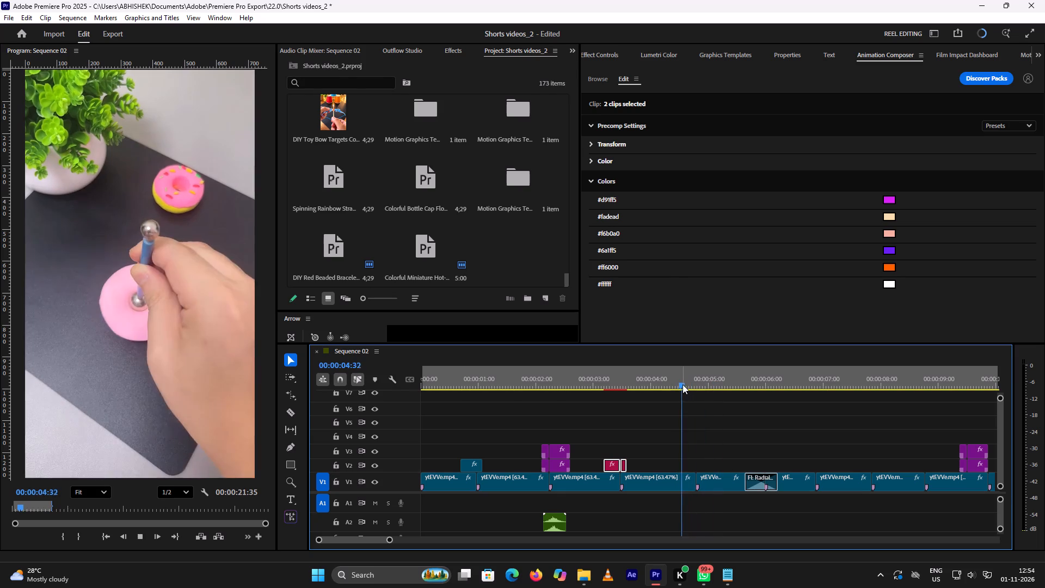
key("space")
left_click(683, 384)
key("space")
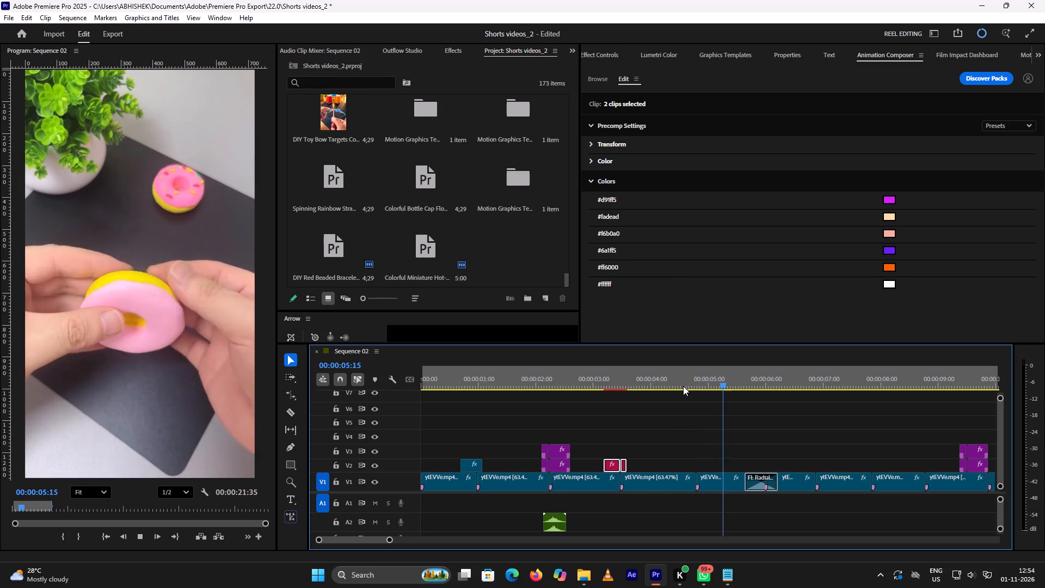
key("space")
left_click(683, 386)
key("space")
key("space")
left_click(684, 386)
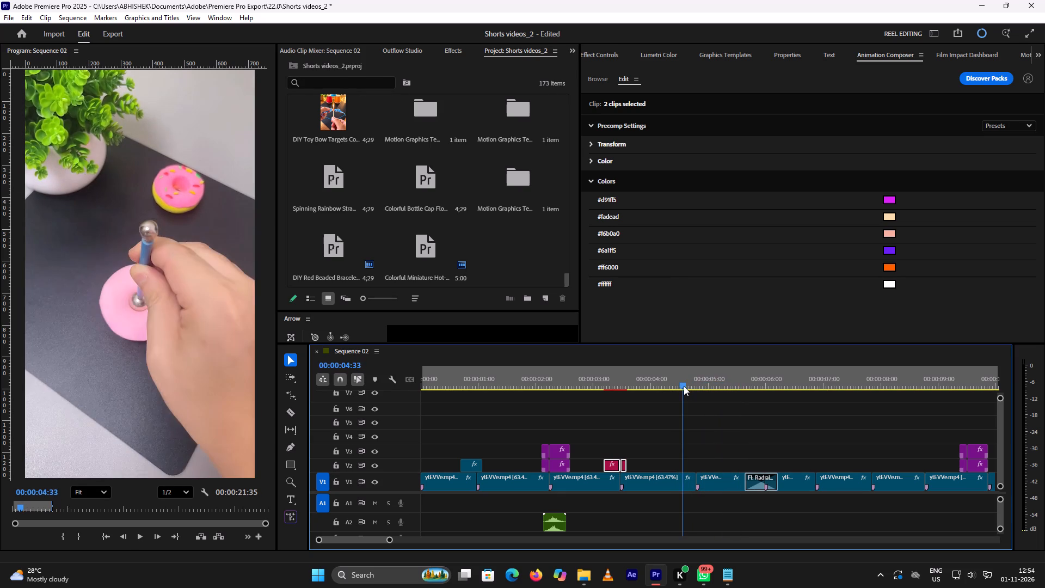
key("space")
key("space")
left_click(684, 386)
key("space")
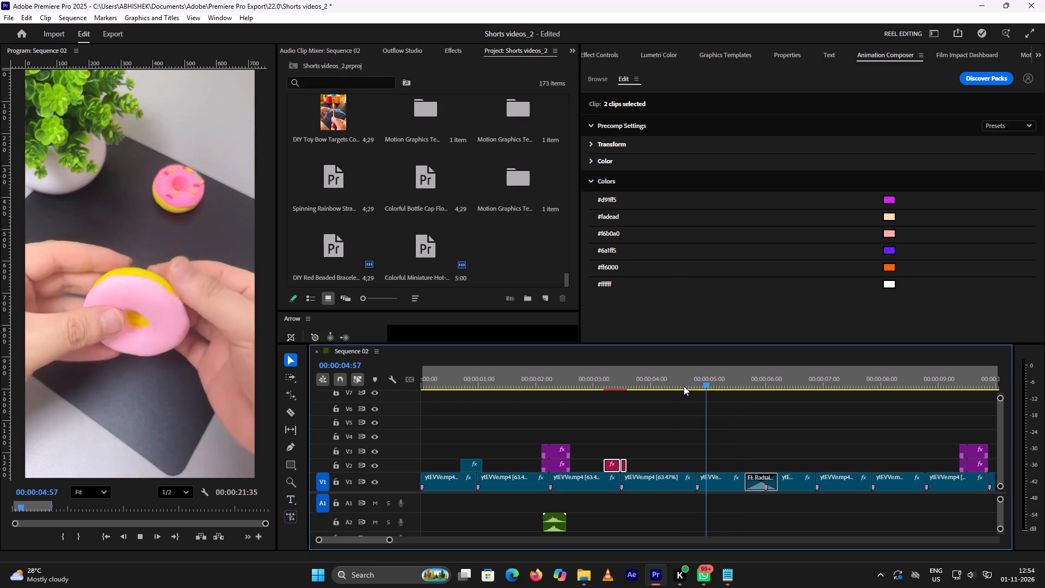
key("space")
scroll(689, 401, "down", 2, "alt")
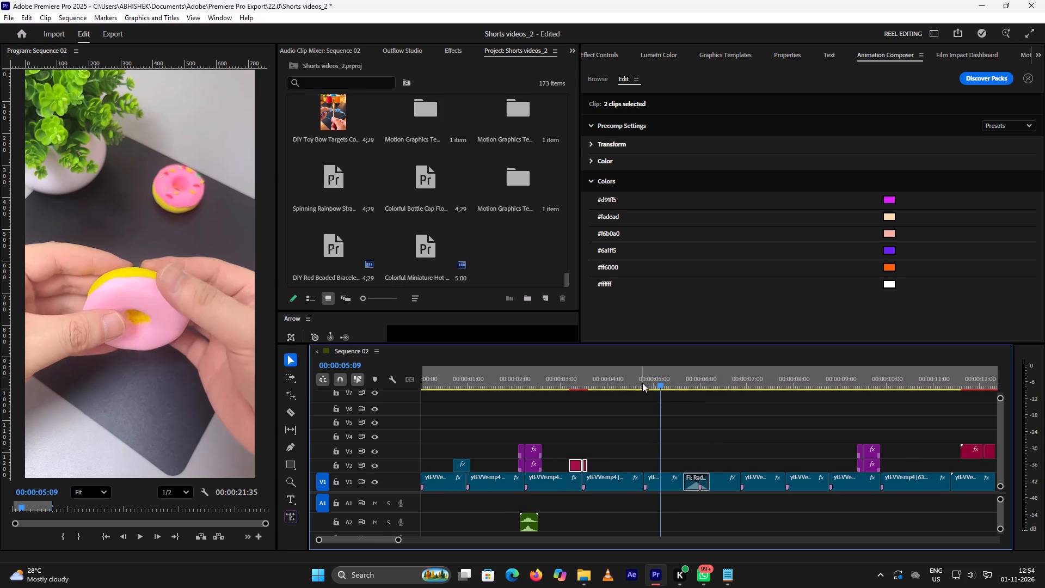
left_click(631, 378)
key("space")
key("space")
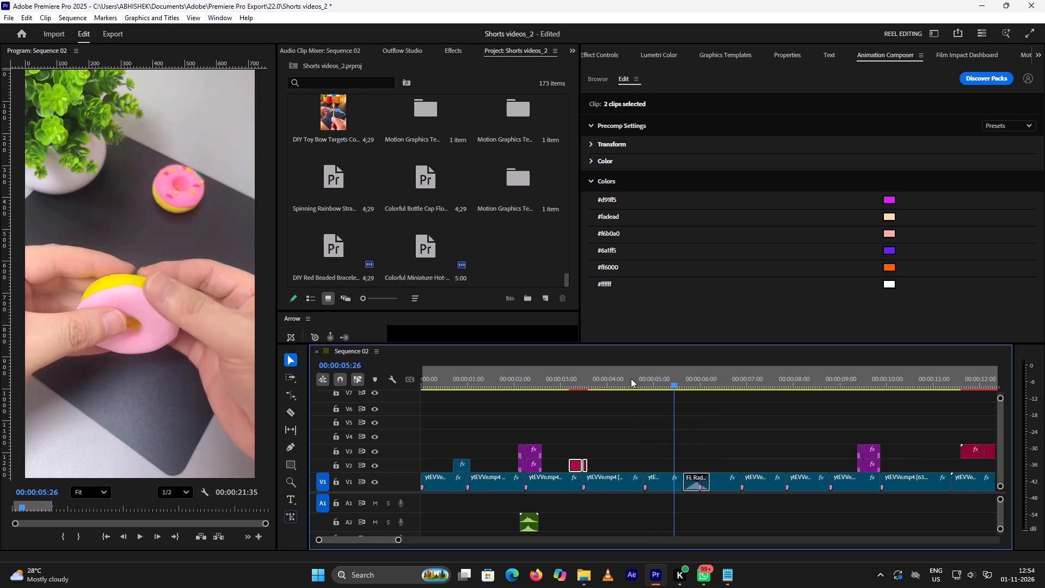
Play the edit from the start of the sequence through to about 00:00:05:12.
left_click(631, 378)
left_click_drag(630, 386, 524, 386)
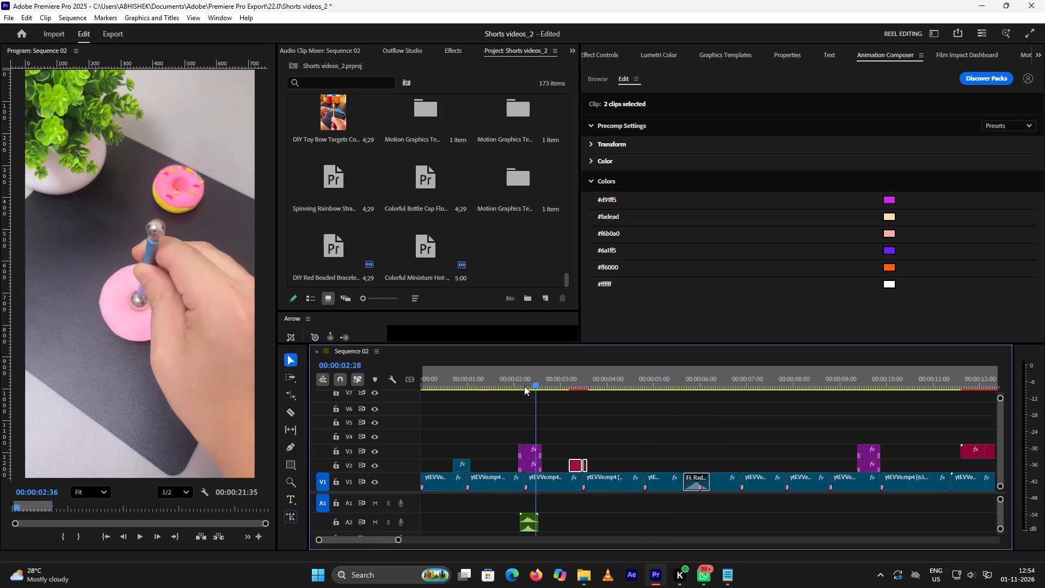
left_click_drag(524, 386, 424, 387)
key("space")
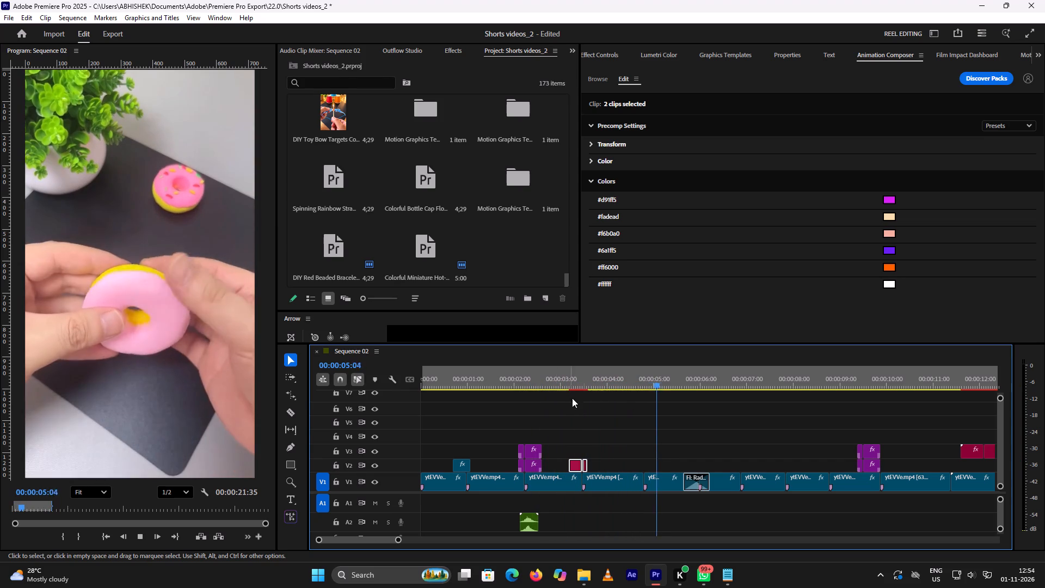
key("space")
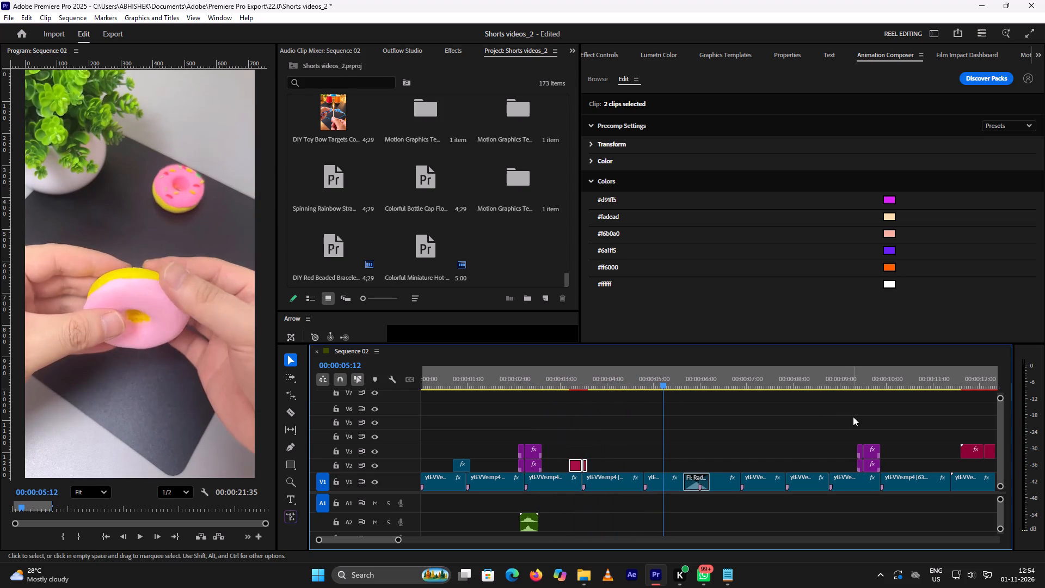
Select the two donut clips around the cut at about 00:00:04:47 and browse Motion Bro's Simple Slide Pan transitions.
left_click_drag(632, 440, 660, 497)
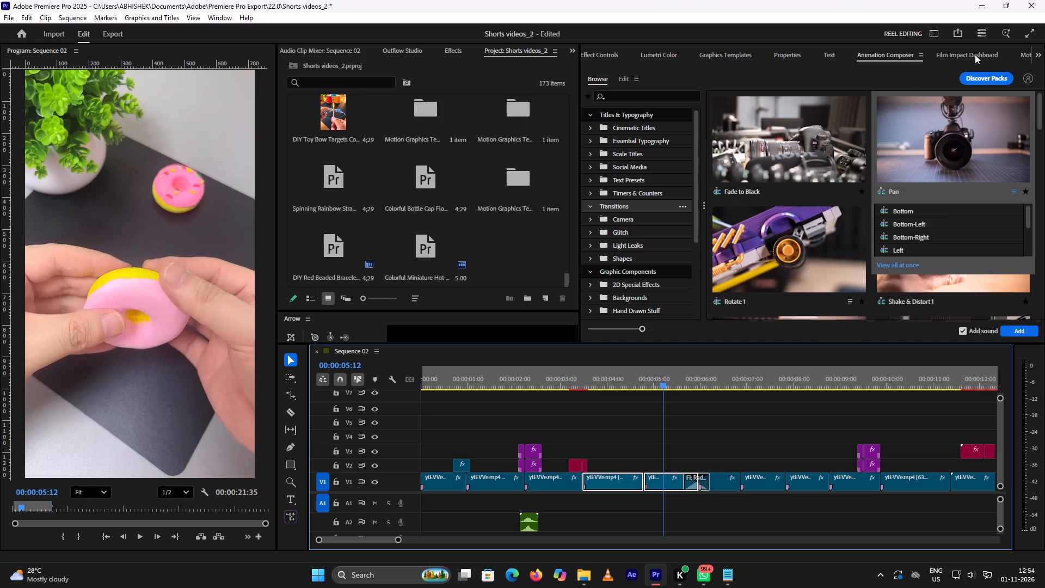
left_click(975, 54)
left_click(1022, 58)
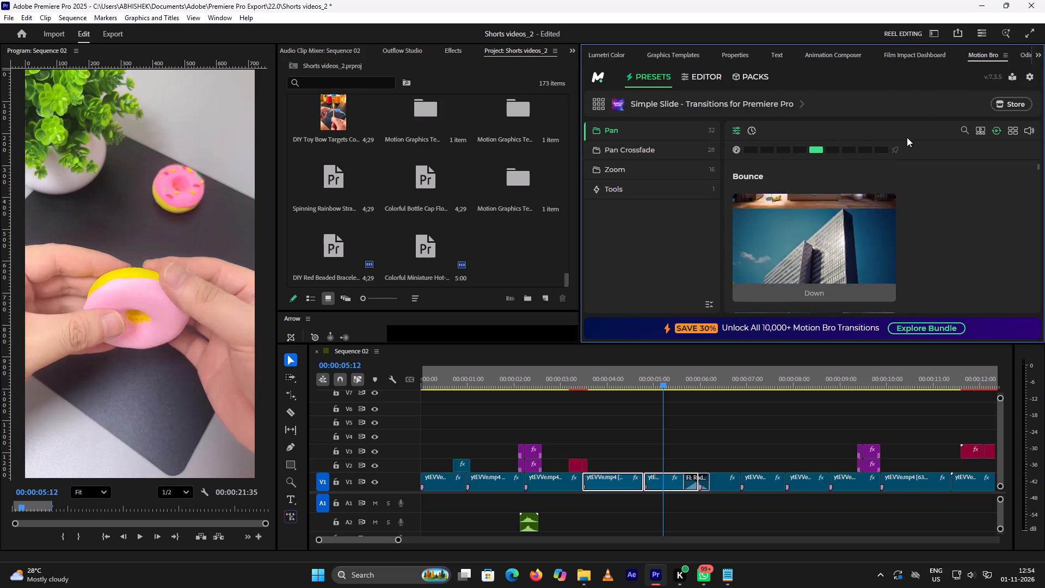
scroll(843, 215, "down", 16)
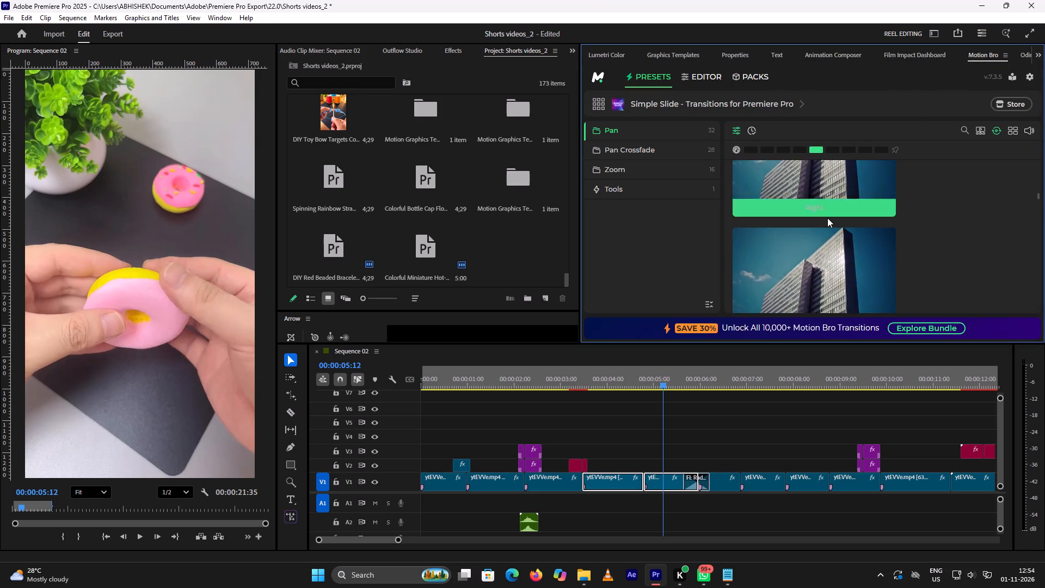
scroll(827, 218, "down", 12)
scroll(1002, 242, "down", 11)
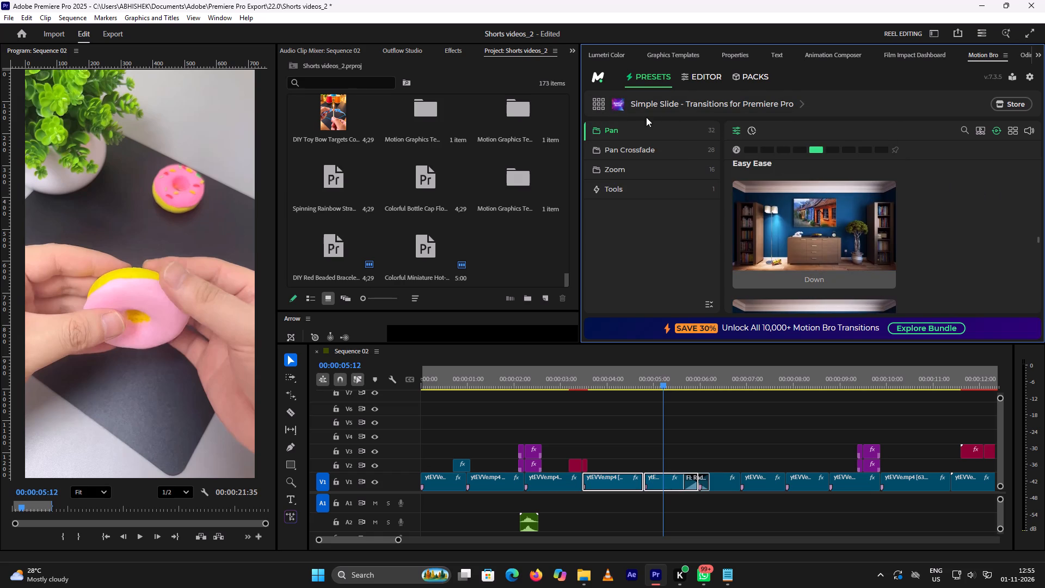
Switch Motion Bro to the Seamless Transitions Starter Pack and browse its Simple Transform pan presets.
left_click(617, 103)
left_click(617, 200)
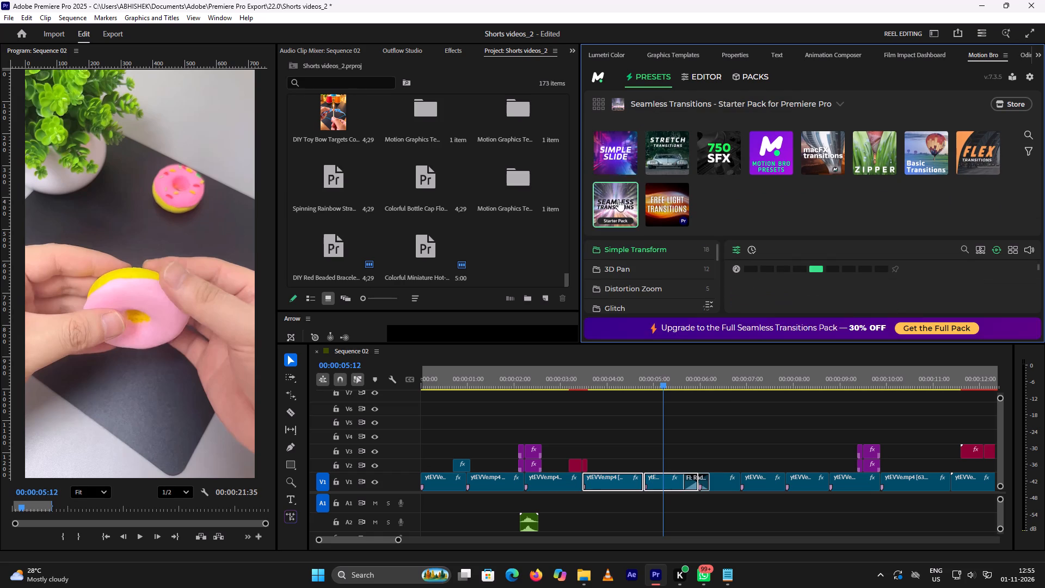
left_click(618, 103)
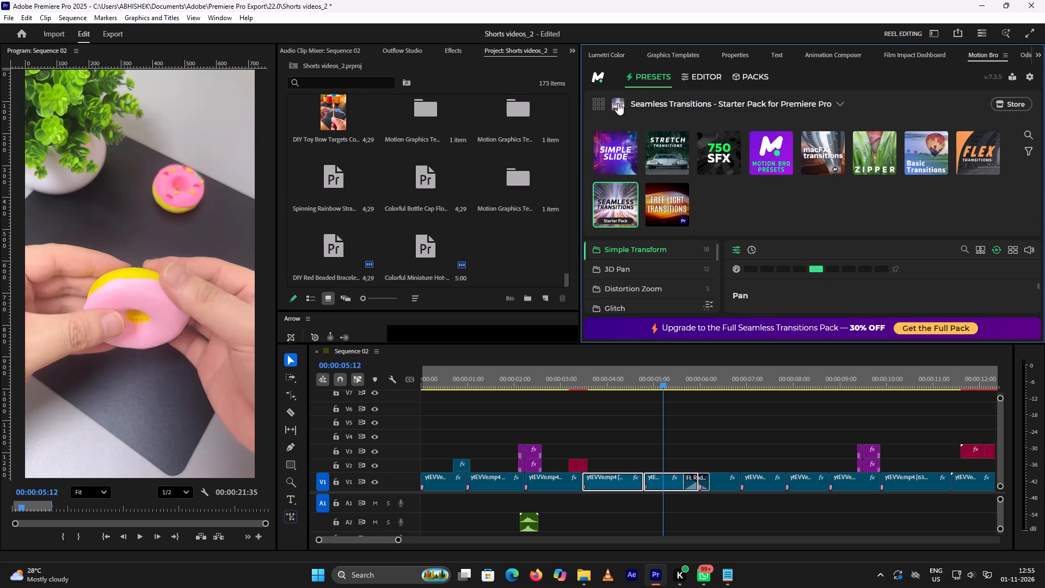
scroll(1007, 218, "down", 11)
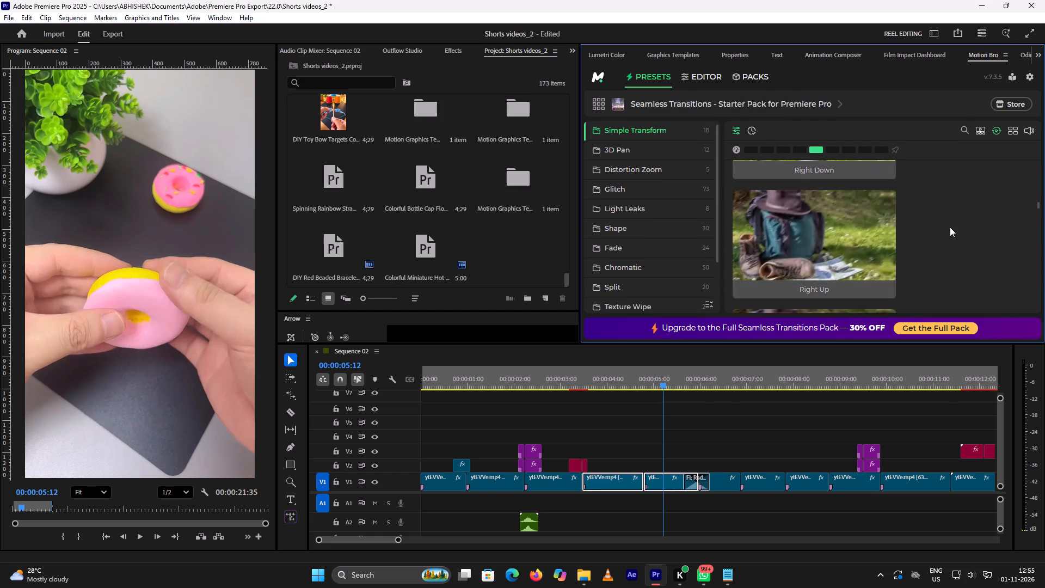
scroll(950, 227, "down", 2)
Set the Motion Bro animation speed one level above its default for a longer transition duration.
left_click(800, 151)
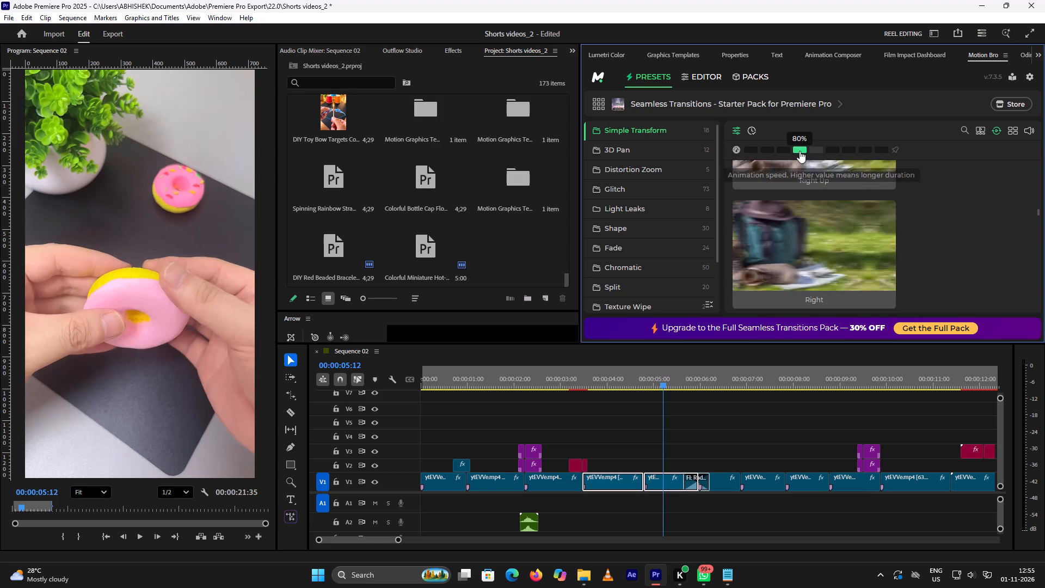
left_click(809, 149)
left_click(817, 149)
left_click(835, 149)
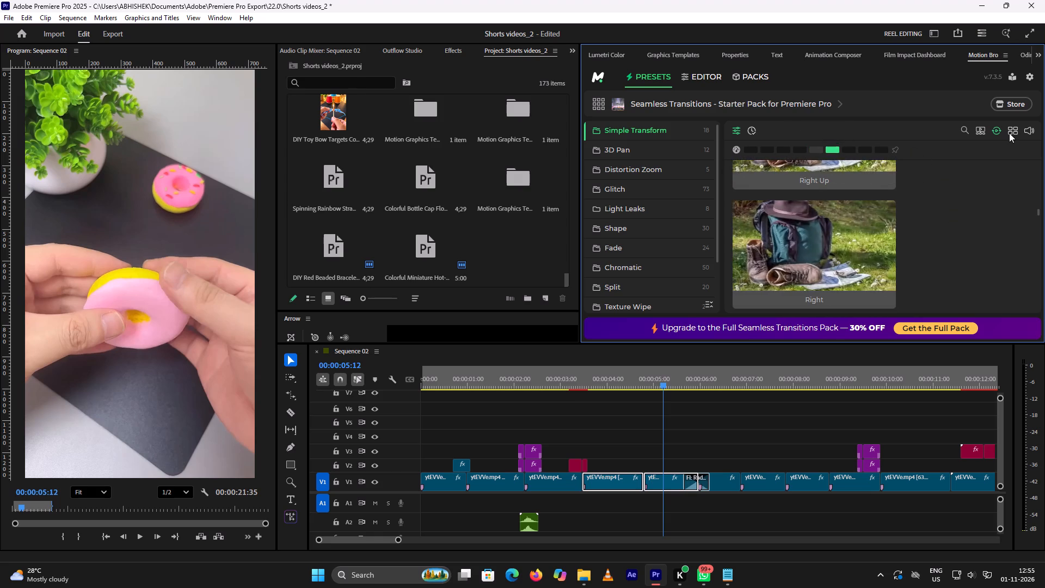
Shrink the Motion Bro preset previews to two per row and browse the Shake and Spin transitions.
left_click(1015, 131)
left_click_drag(1015, 167, 1024, 173)
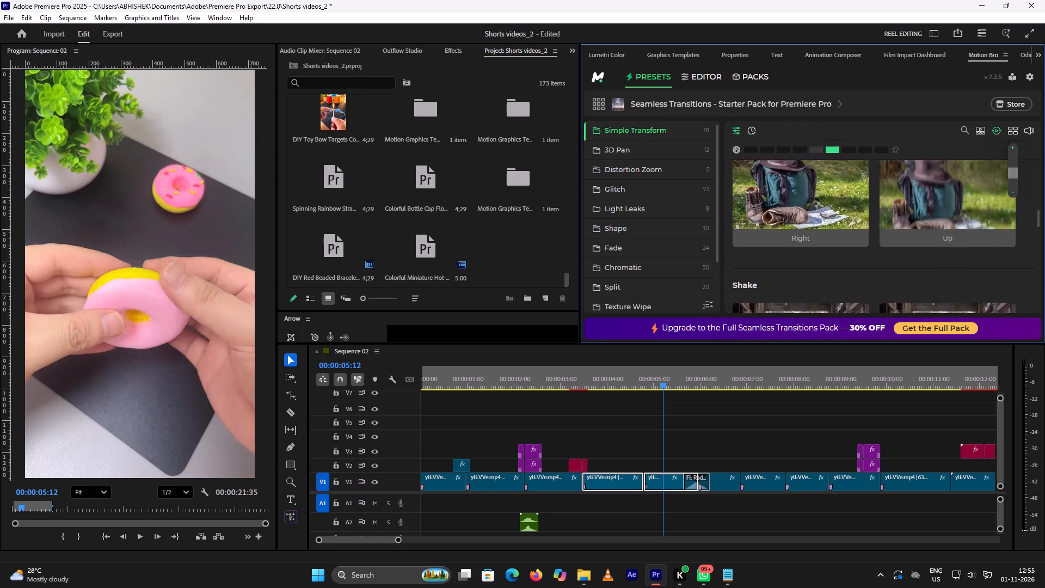
left_click_drag(1024, 173, 1021, 177)
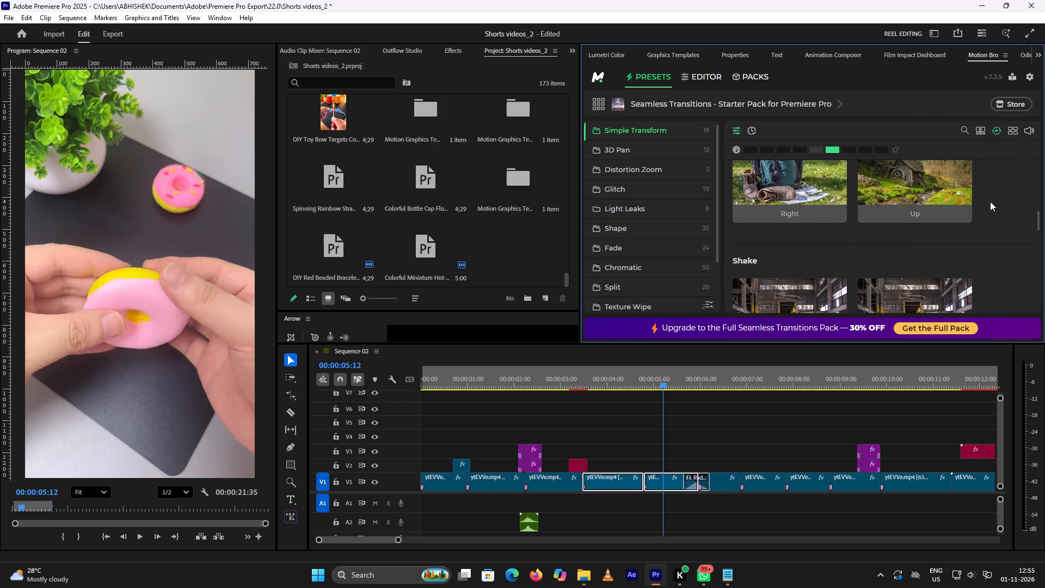
scroll(978, 209, "down", 8)
scroll(978, 210, "up", 2)
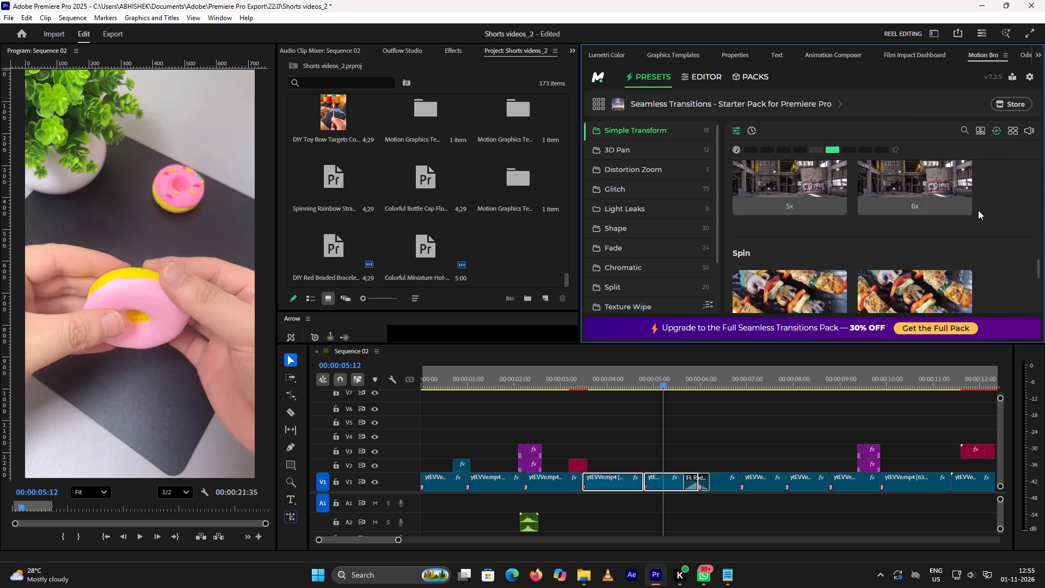
scroll(963, 210, "up", 1)
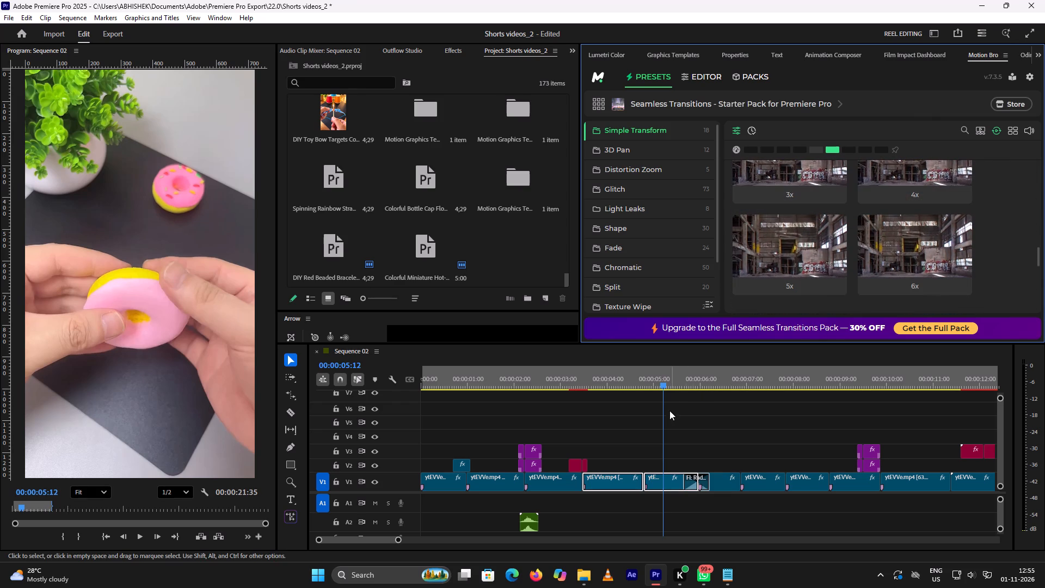
Add Motion Bro's 6x spin transition at 00:00:04:44, three frames before the donut cut at 00:00:04:47.
key("Up")
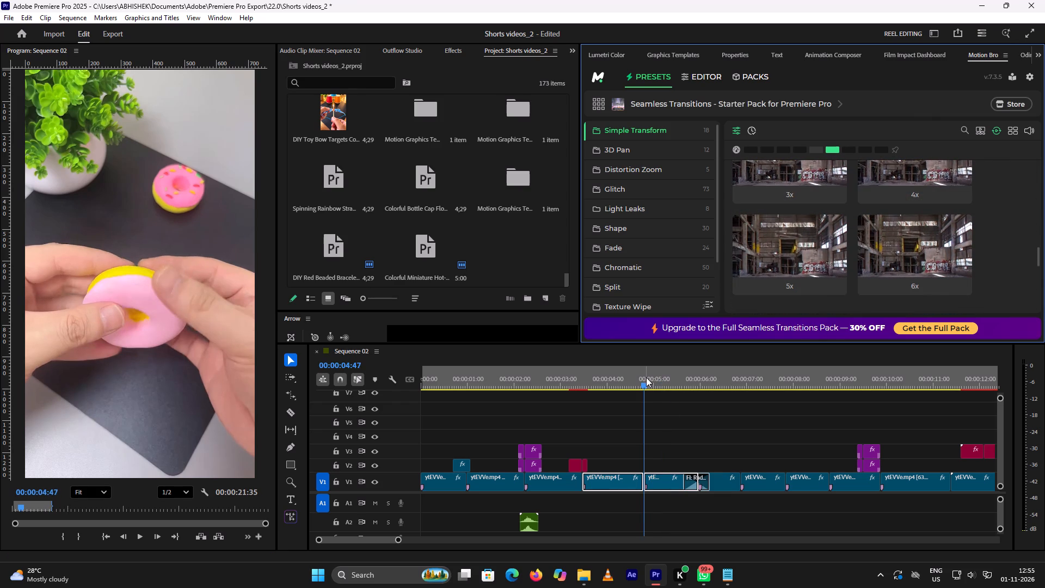
key("Left")
key("Left")
key("Left")
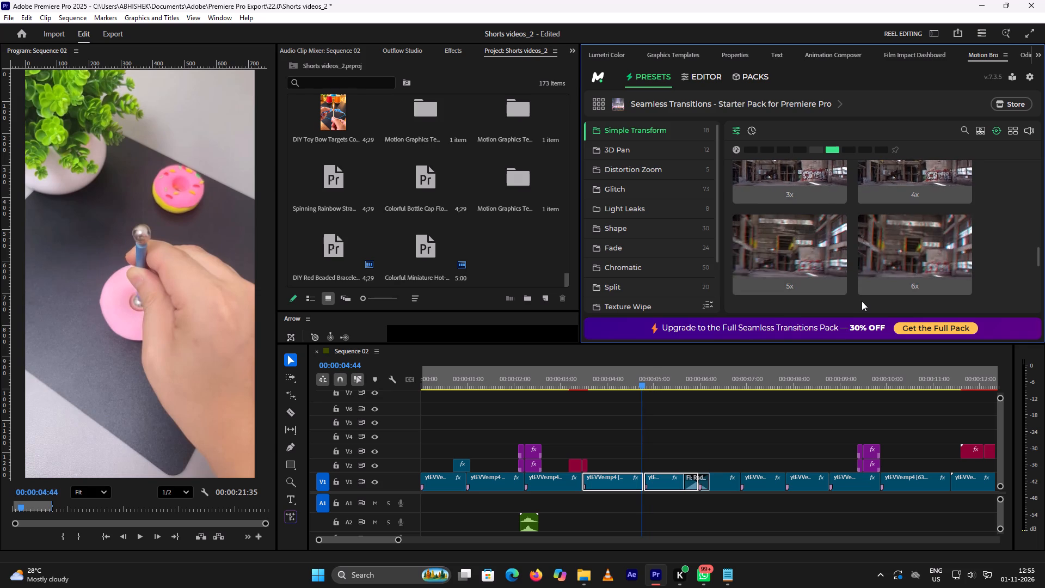
left_click(924, 281)
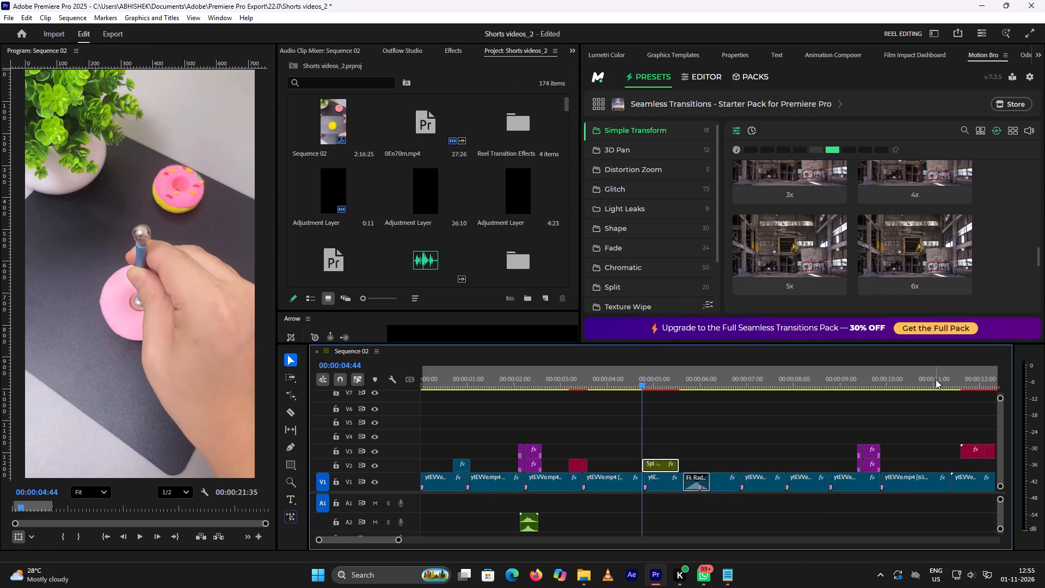
Play back the new 6x transition around the cut at 00:00:04:47 to check how it looks.
key("space")
key("space")
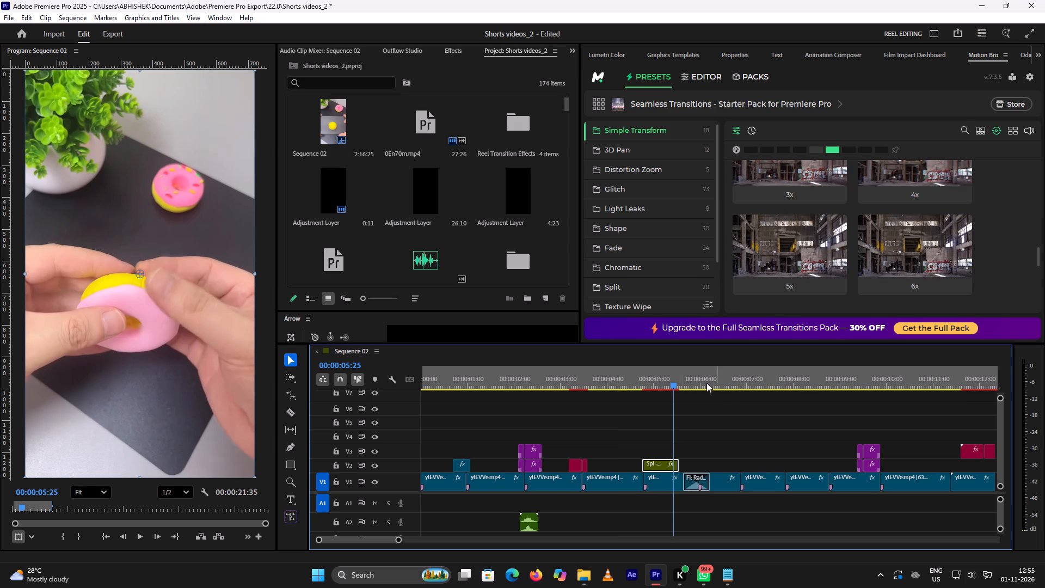
left_click(618, 384)
key("space")
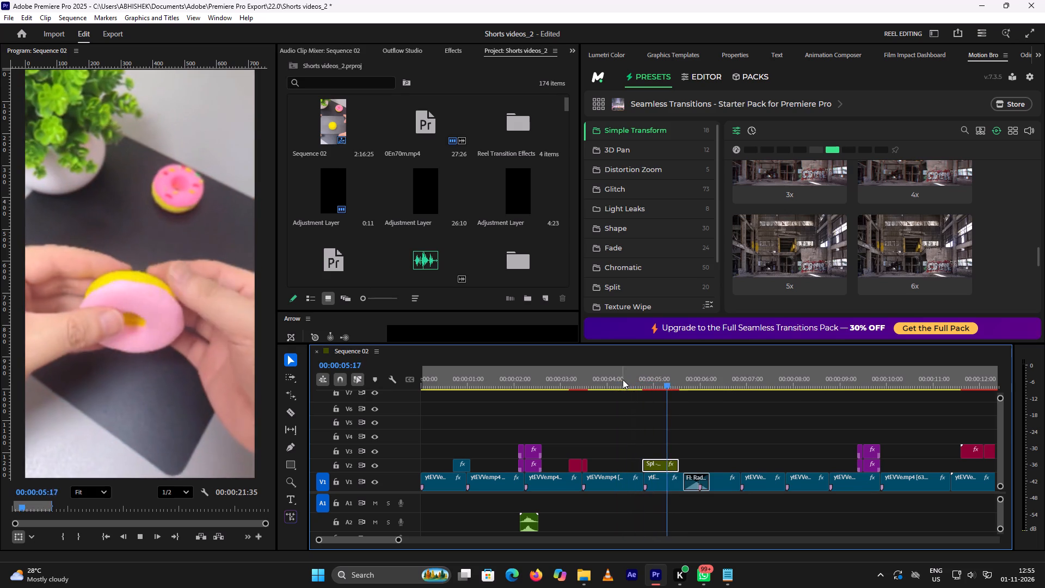
key("space")
Review the remaining donut cuts up to about 00:00:11:47, replaying the stretch from 00:00:06:22 to 00:00:08:19.
key("space")
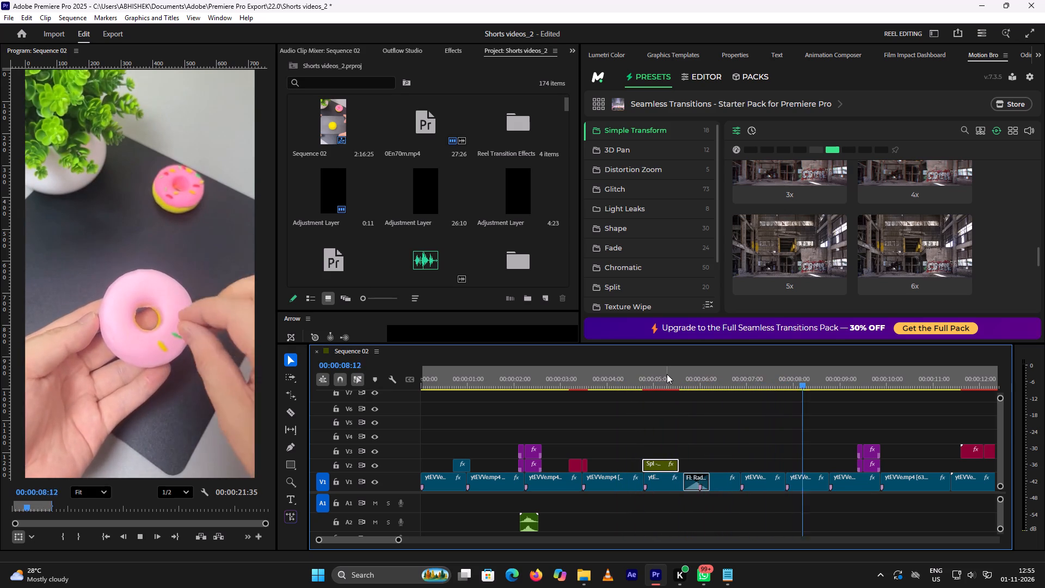
key("space")
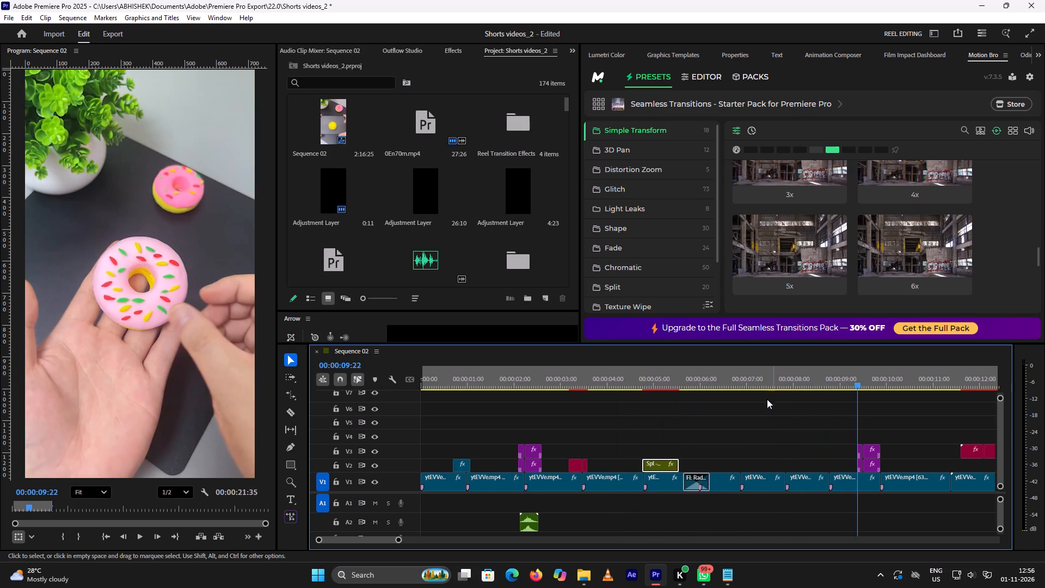
key("space")
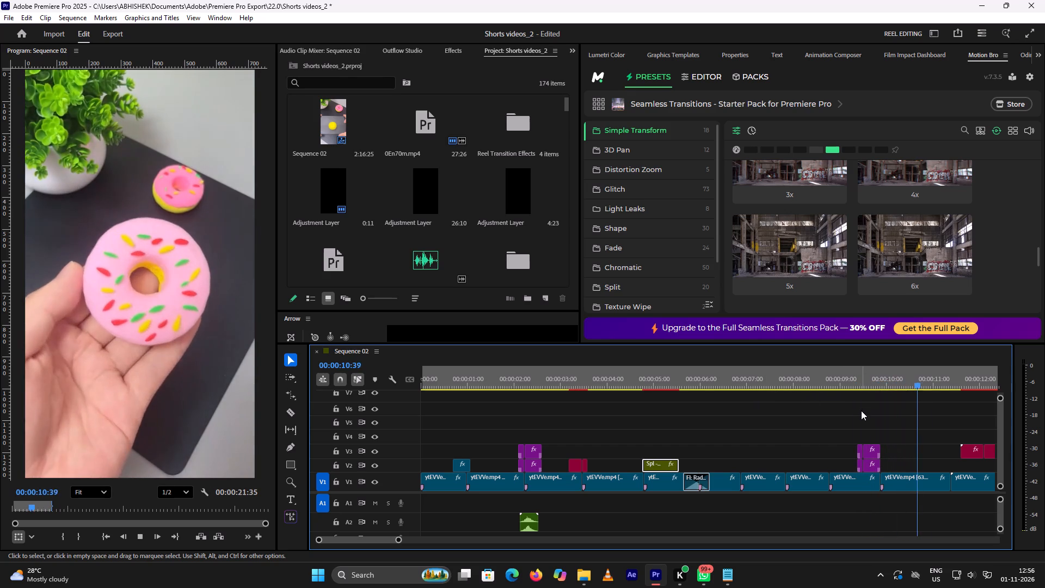
key("space")
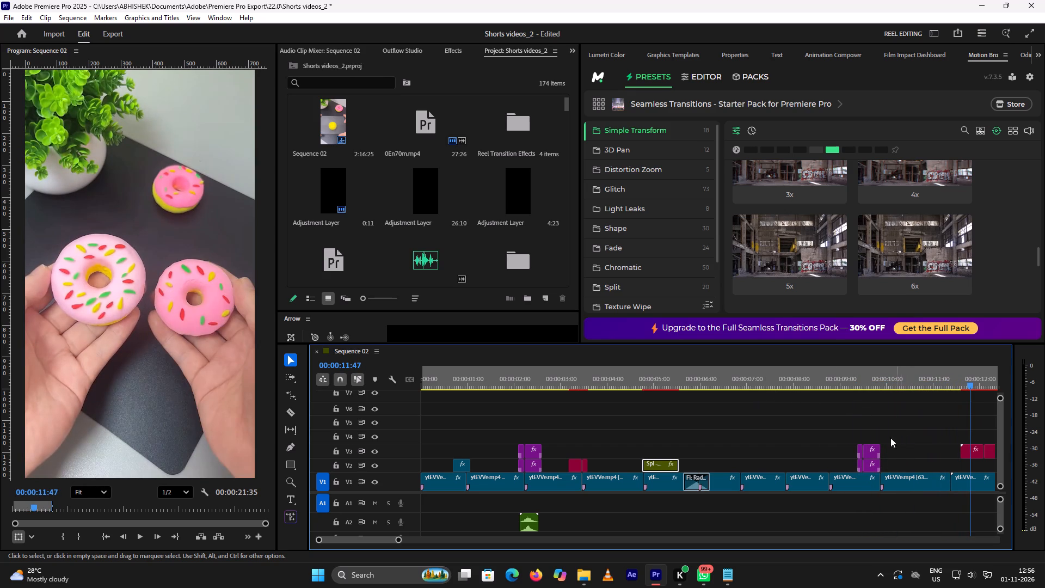
left_click(774, 382)
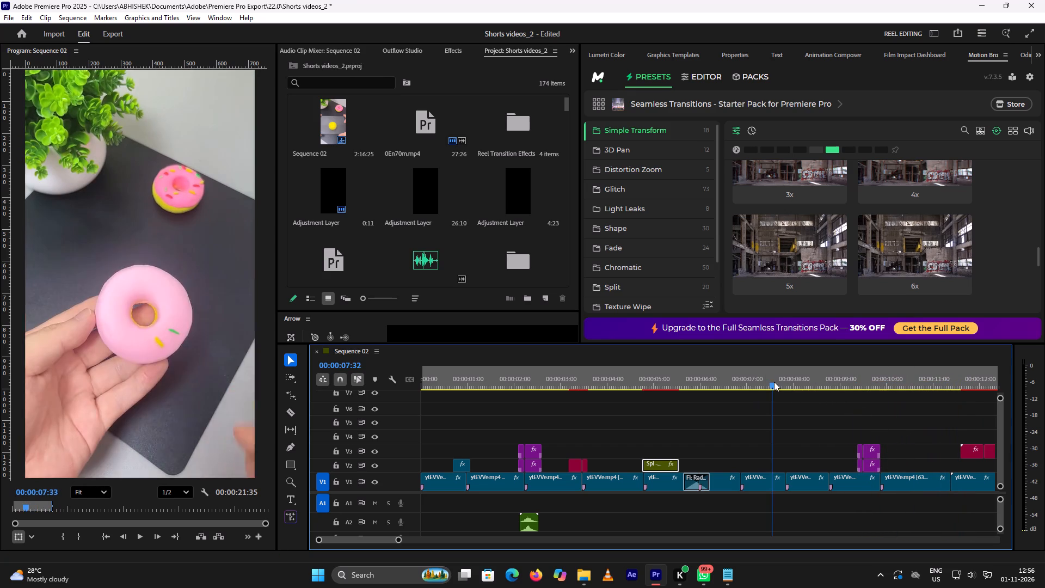
key("space")
key("space")
left_click(718, 380)
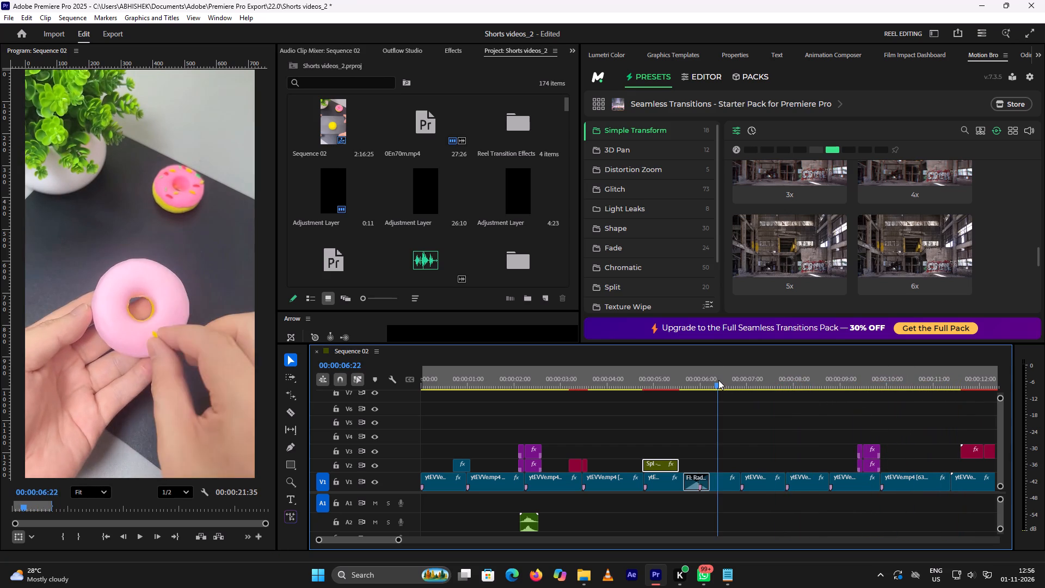
key("space")
key("space")
key("space")
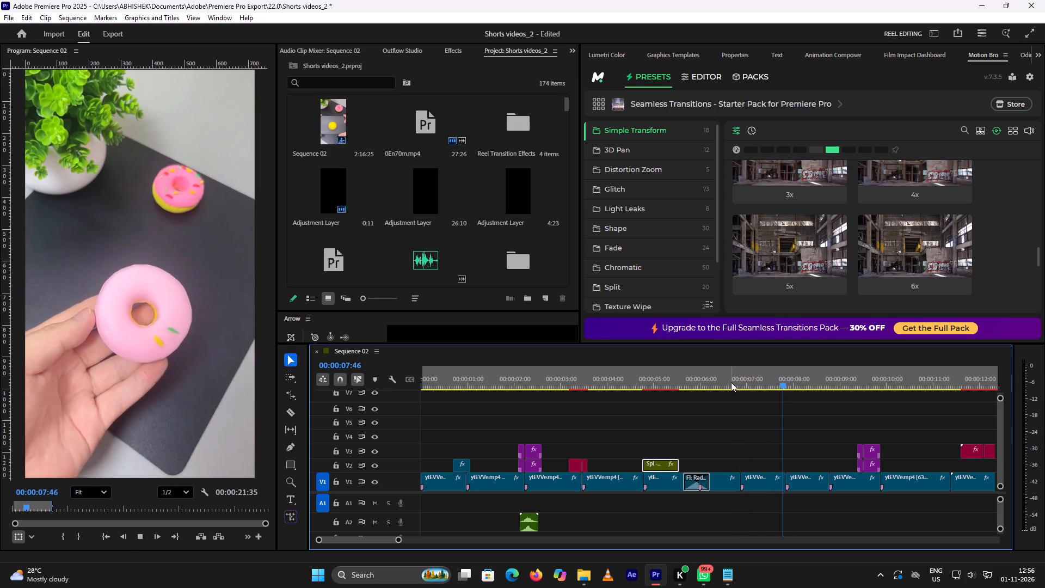
key("space")
Move the purple V2 and V3 transition layers from about 00:00:09:22 to the cut at about 00:00:07:50.
left_click_drag(912, 446, 909, 446)
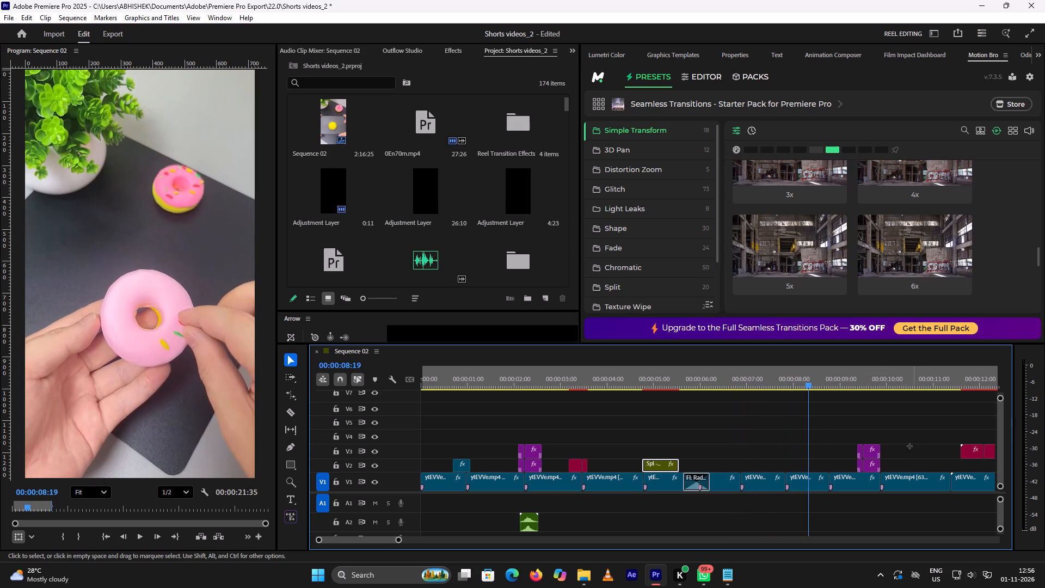
left_click_drag(909, 446, 852, 465)
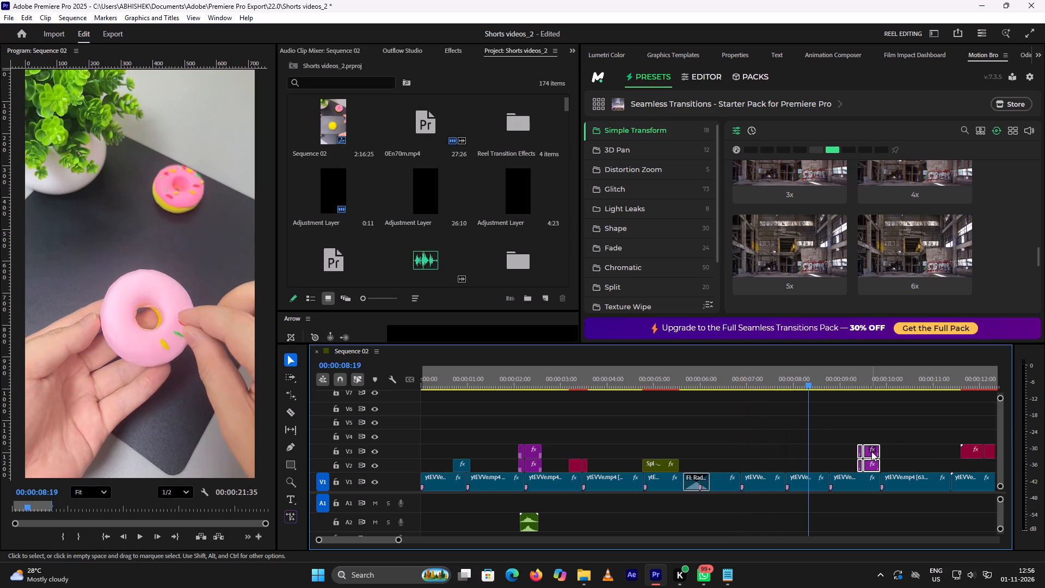
left_click_drag(871, 451, 798, 455)
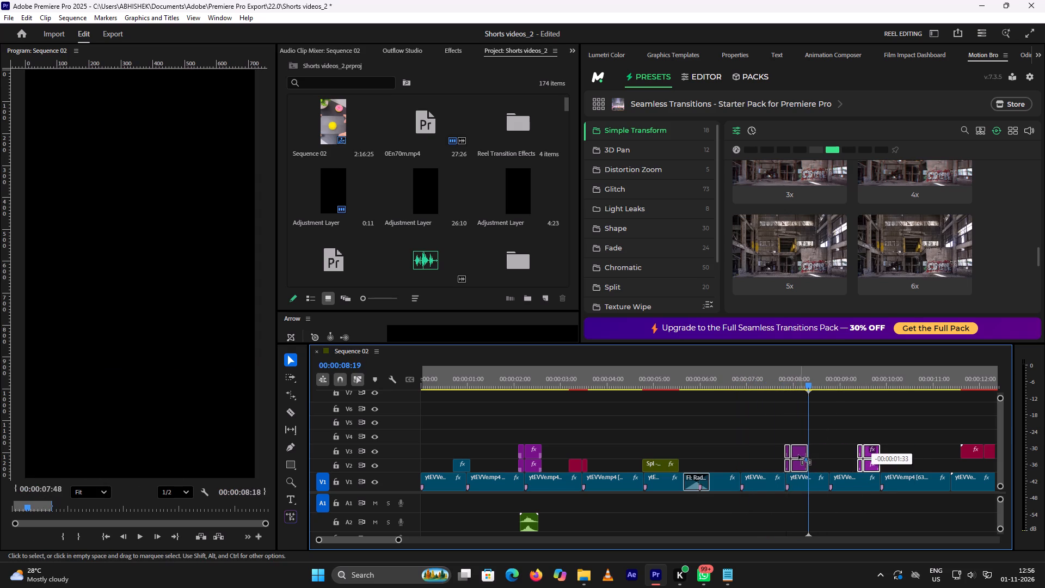
left_click_drag(798, 455, 796, 455)
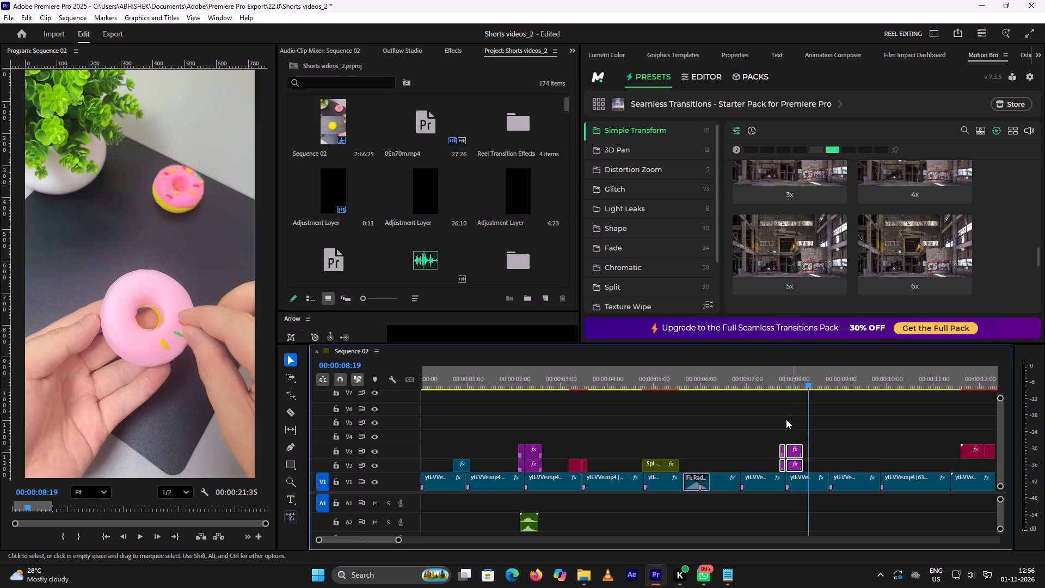
Play back the moved transition around 00:00:07:50 and compare it with the earlier one at about 00:00:02:10.
left_click(769, 371)
key("space")
key("space")
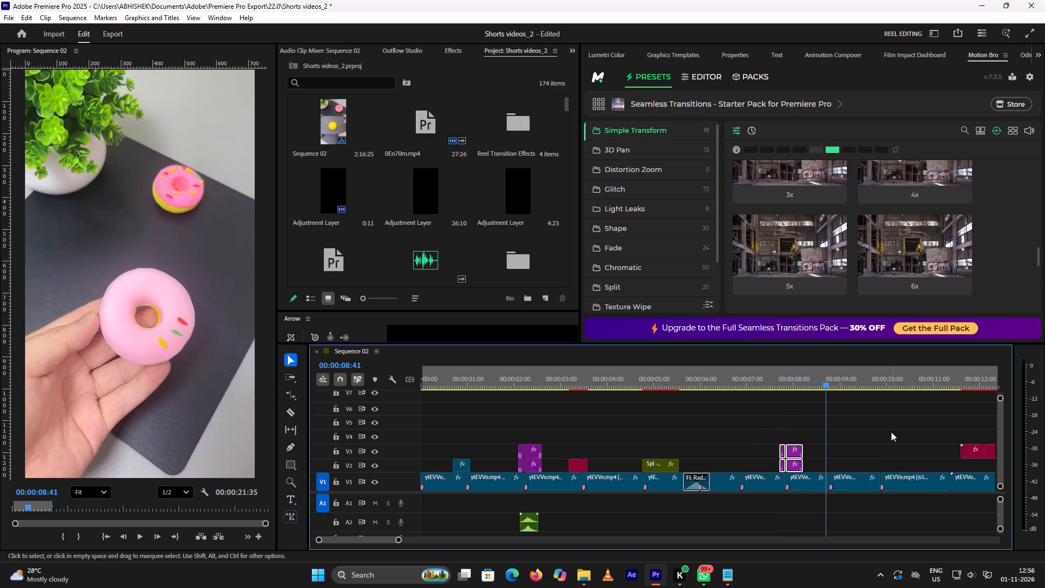
left_click(513, 376)
key("space")
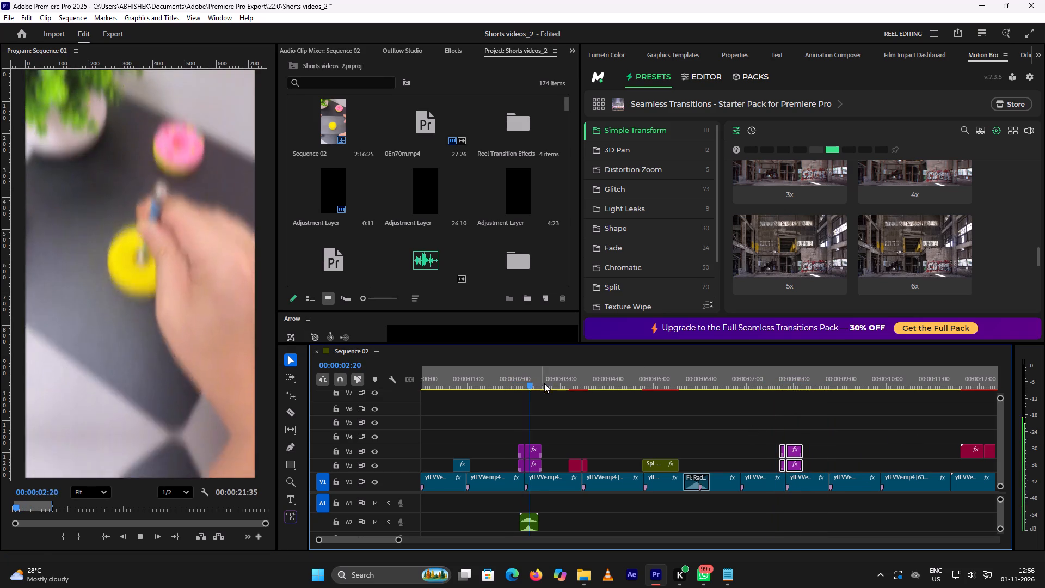
key("space")
scroll(691, 413, "down", 8)
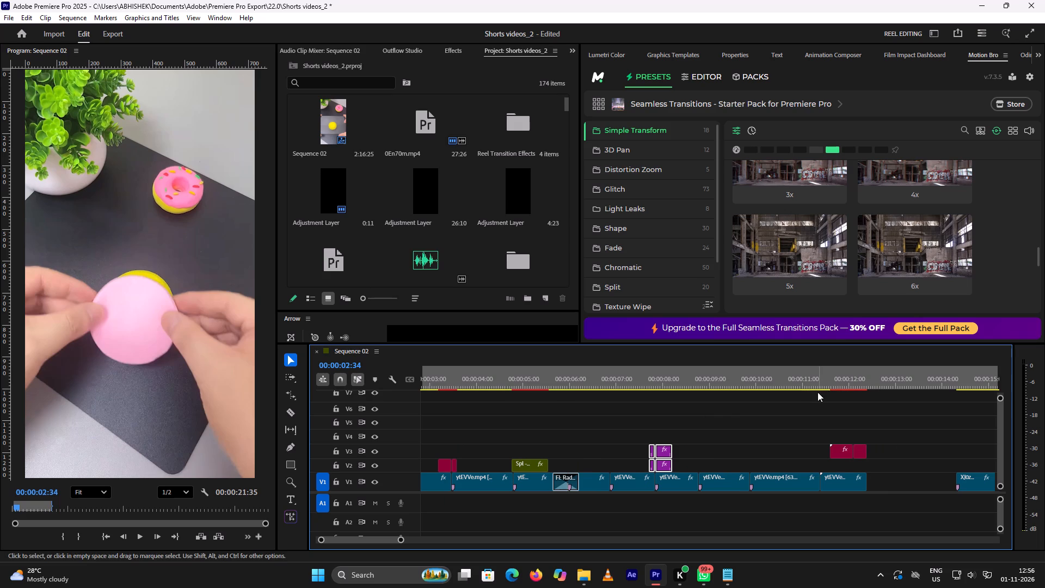
left_click(643, 378)
key("space")
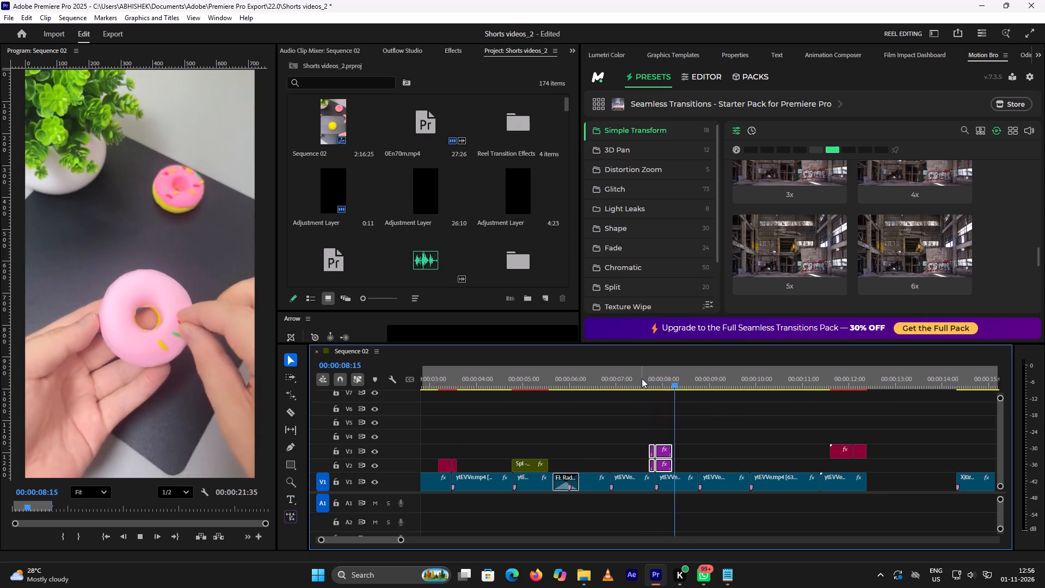
key("space")
Examine the existing transitions in the plastic cup clips between about 00:00:15:27 and 00:00:17:17.
scroll(674, 402, "up", 6)
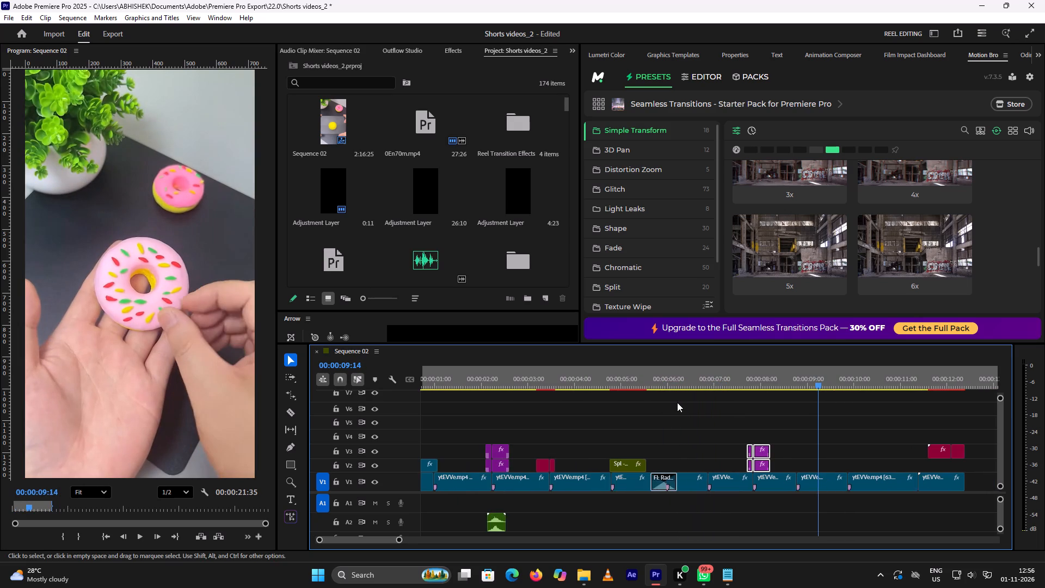
scroll(677, 402, "up", 12)
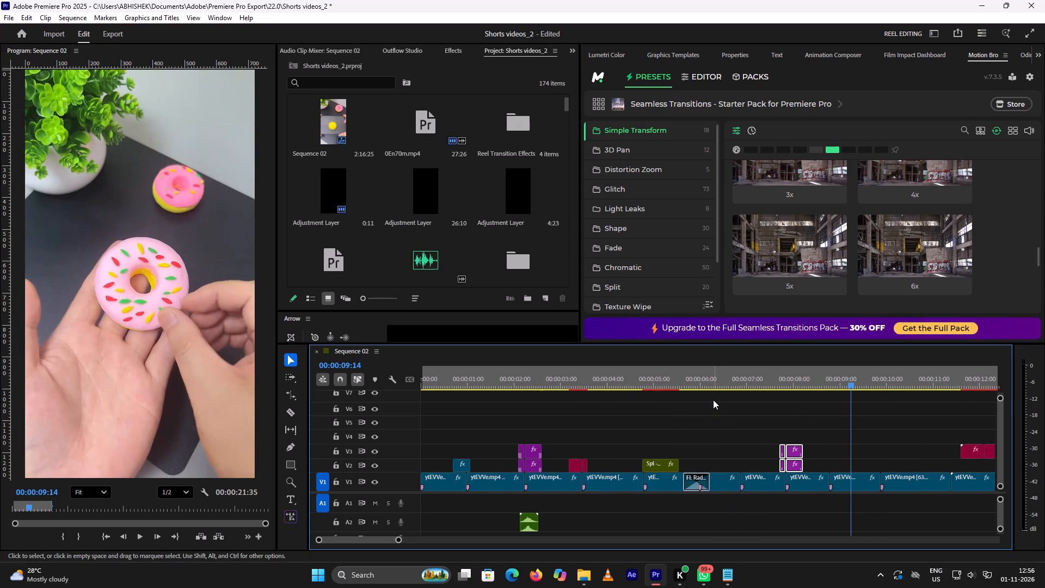
scroll(714, 401, "down", 19)
left_click(831, 382)
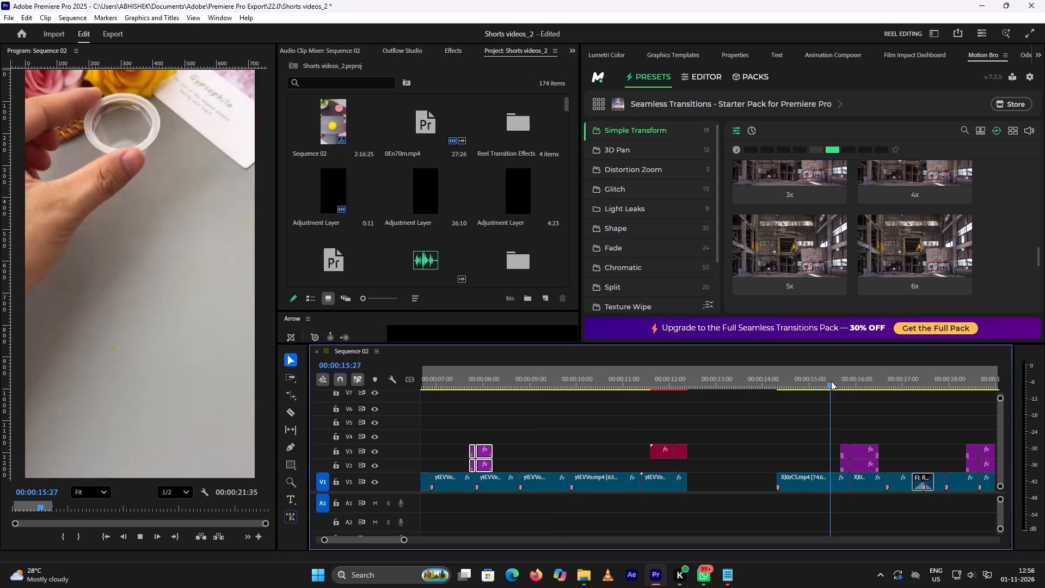
key("space")
scroll(831, 384, "down", 3)
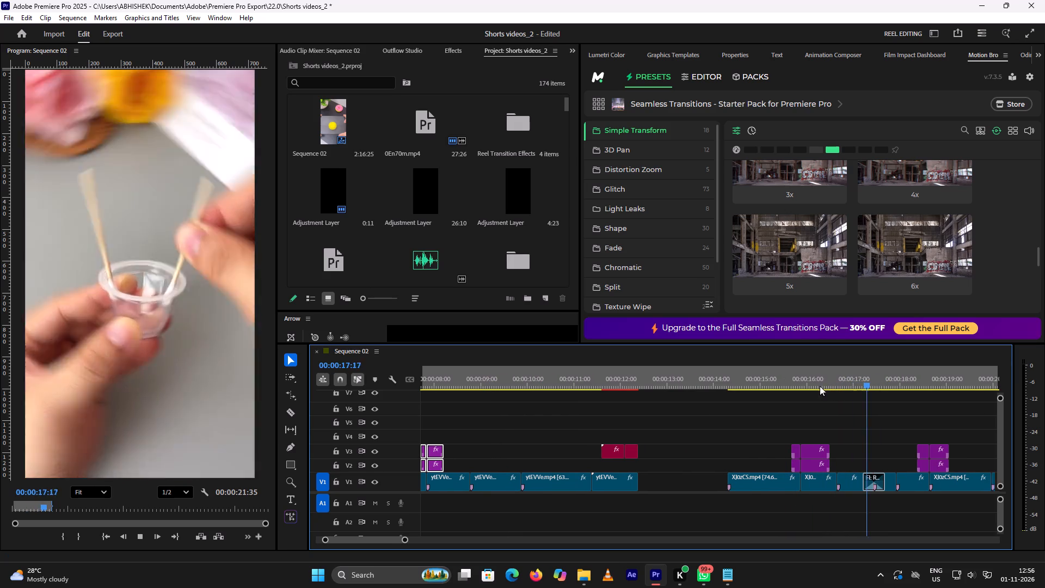
key("space")
left_click(791, 383)
key("space")
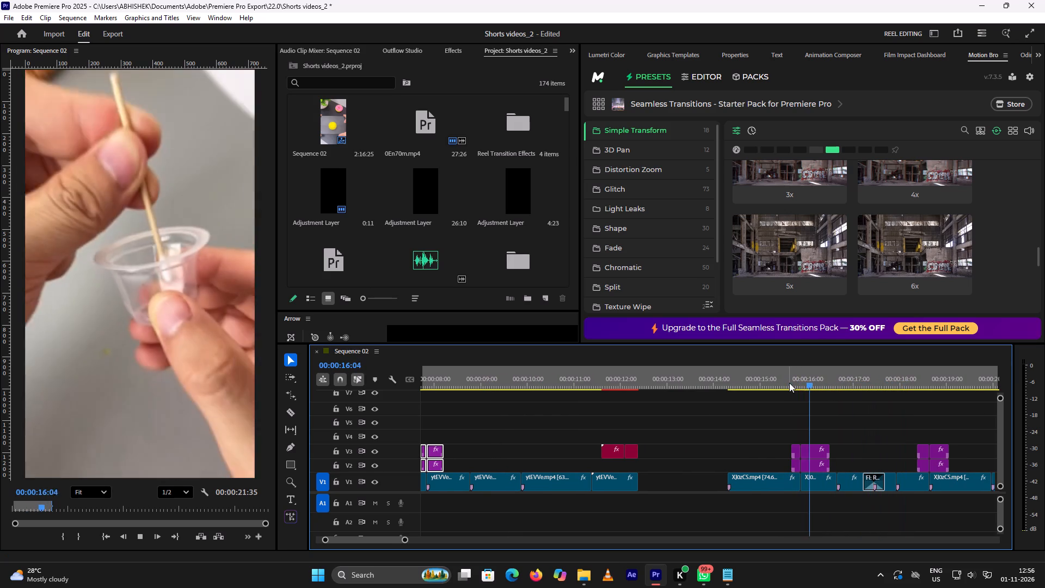
key("space")
Move the purple transition layers at about 00:00:15:45 to V4 and V5 above the last donut cut, starting at 00:00:11:11.
left_click_drag(776, 416, 820, 465)
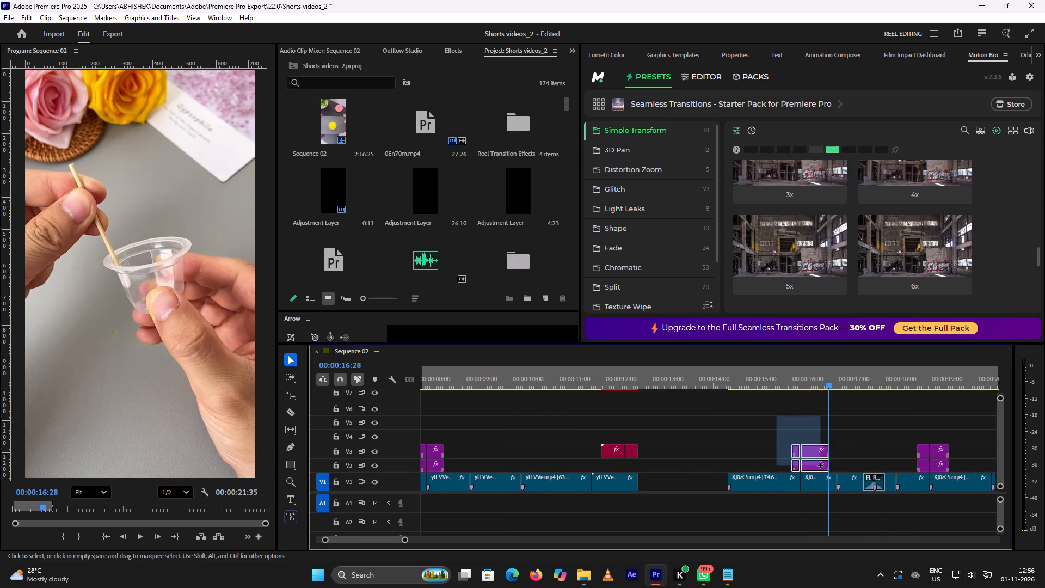
left_click_drag(820, 465, 828, 472)
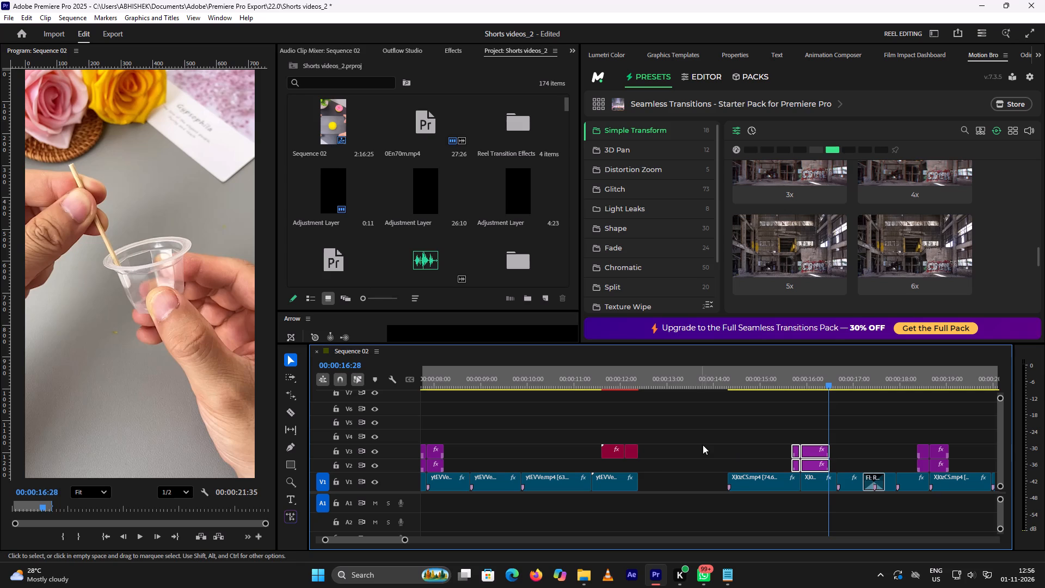
left_click_drag(814, 452, 632, 426)
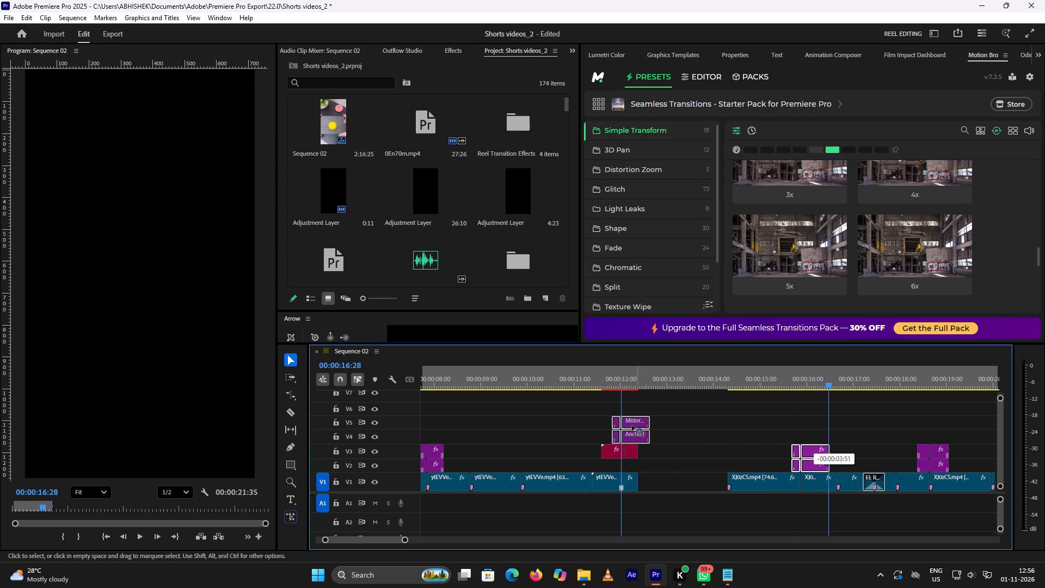
left_click_drag(632, 426, 603, 425)
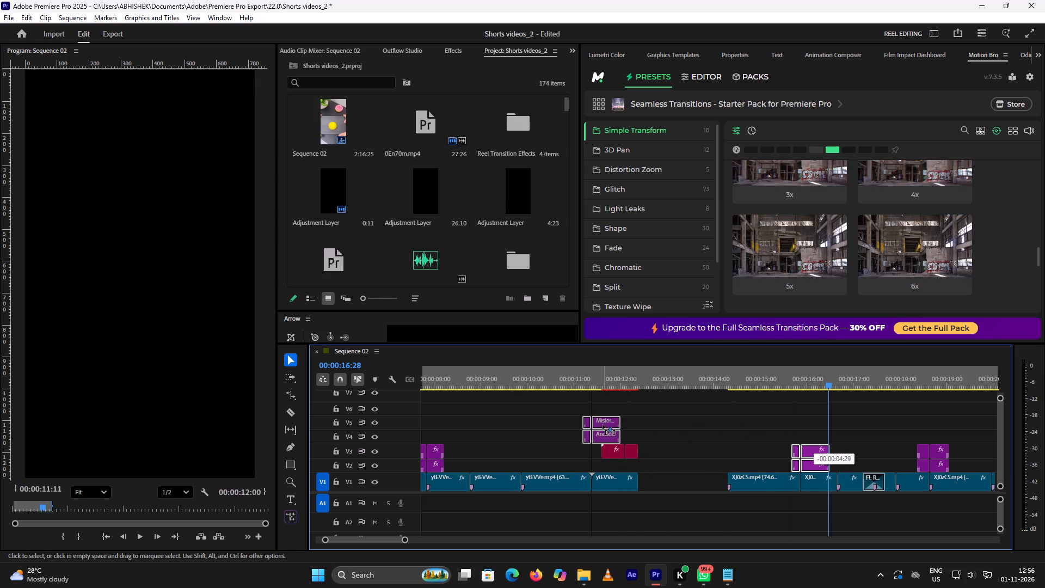
left_click_drag(603, 425, 604, 425)
Move the two red V3 clips from over the last donut clip to about 00:00:14:50 over the first cup clip.
left_click_drag(591, 453, 629, 456)
left_click_drag(614, 452, 754, 444)
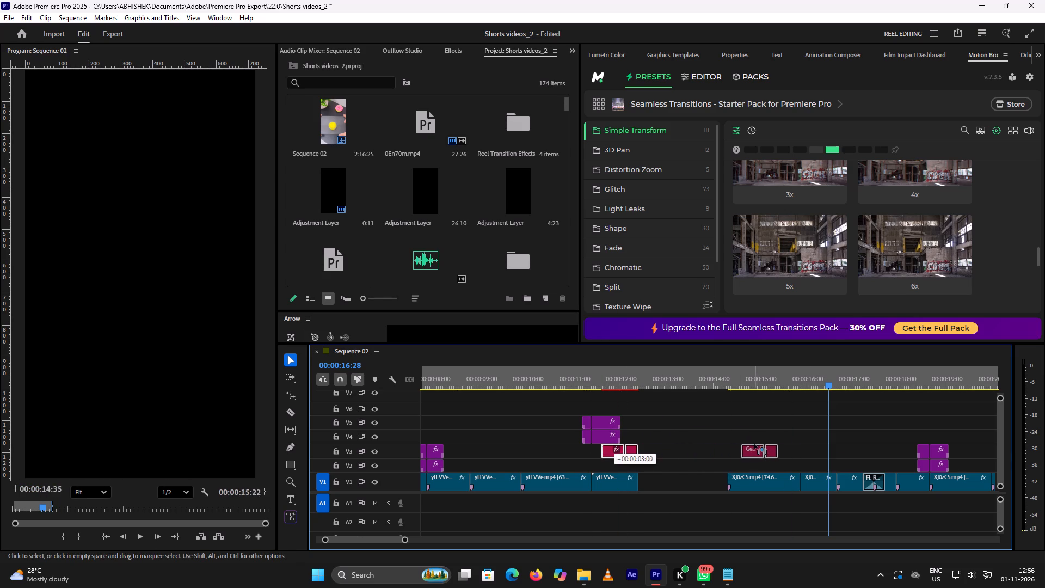
left_click_drag(754, 444, 761, 444)
Lower the purple transition layers from V4 and V5 to V2 and V3, keeping them over the last donut cut at 00:00:11:11.
left_click_drag(568, 397, 642, 445)
left_click_drag(601, 423, 600, 434)
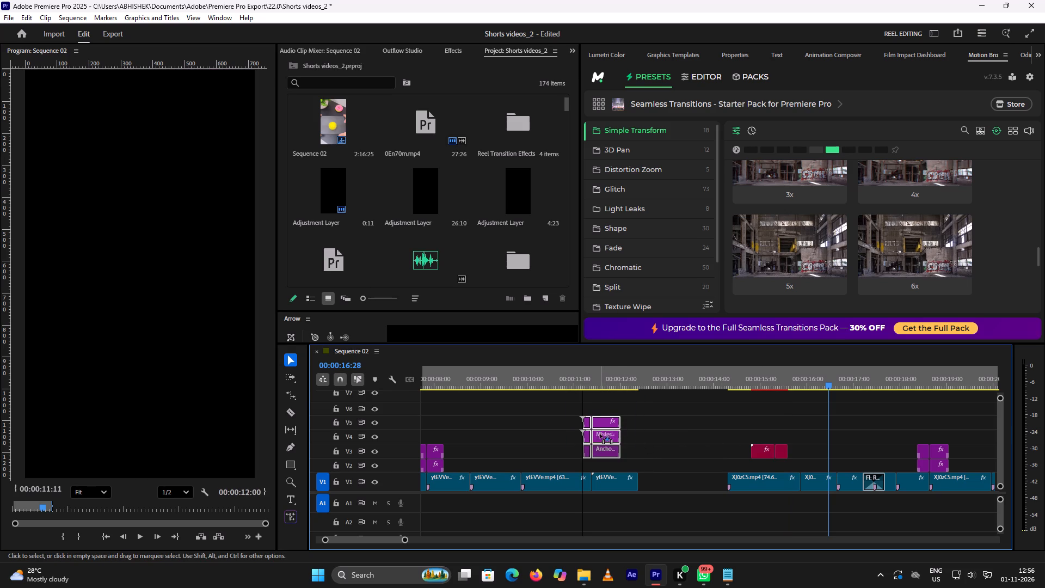
left_click_drag(600, 434, 603, 450)
scroll(626, 448, "up", 9, "alt")
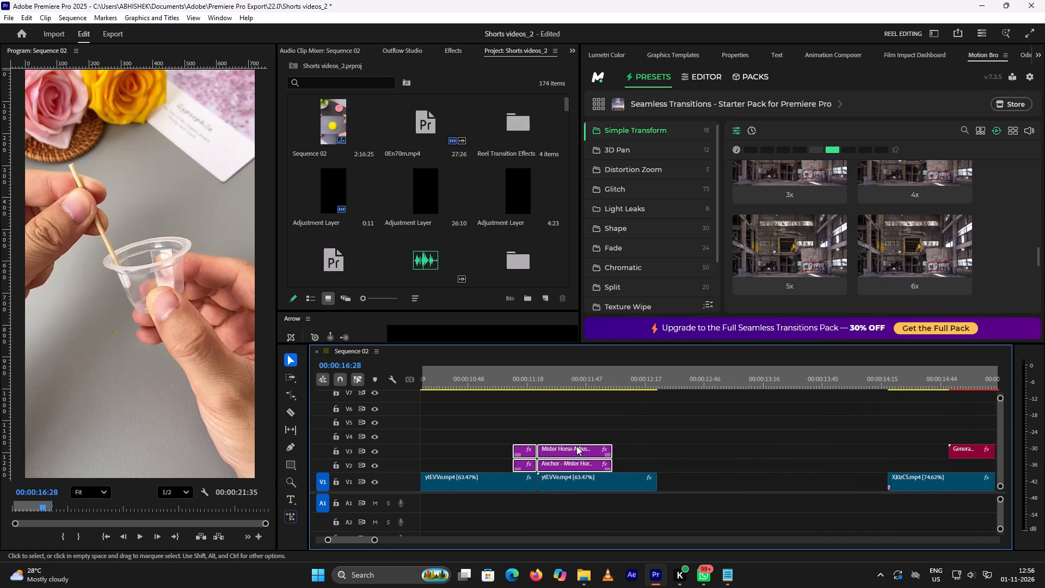
left_click_drag(571, 446, 580, 452)
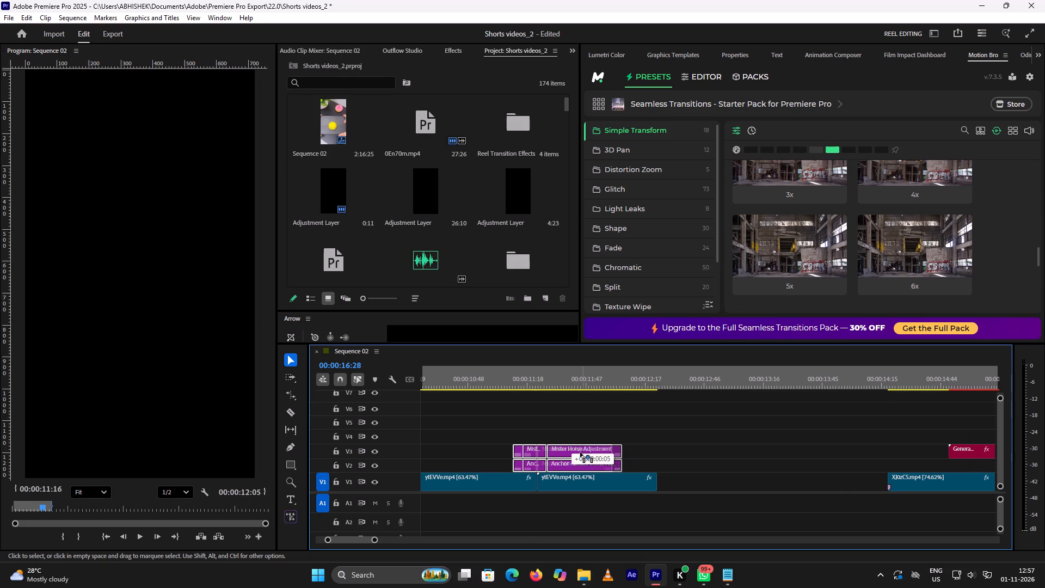
left_click_drag(580, 452, 576, 455)
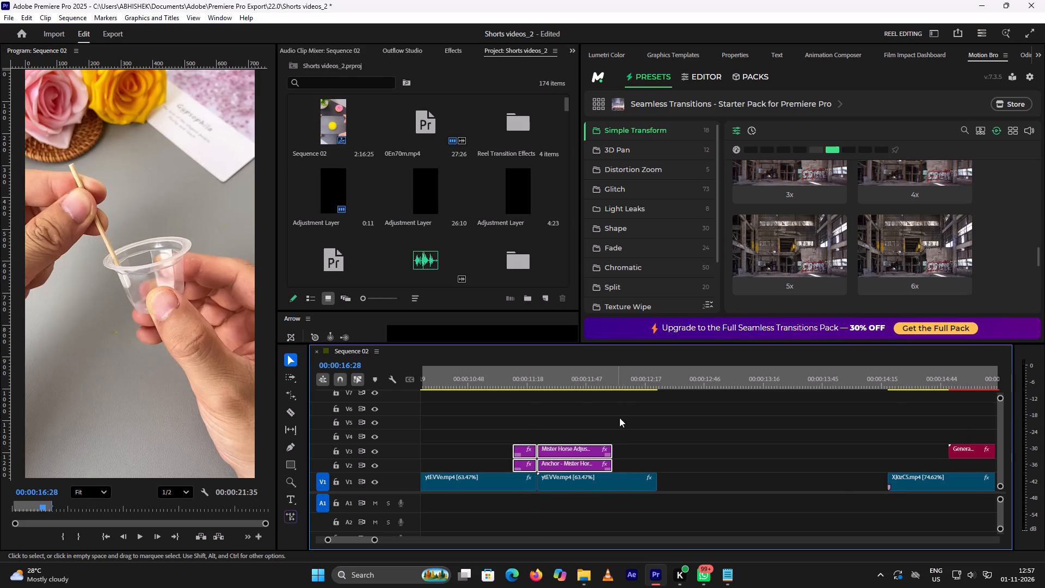
Play back the last donut cut from about 00:00:11:03 to 00:00:12:08 to review its purple transition layers.
left_click(513, 377)
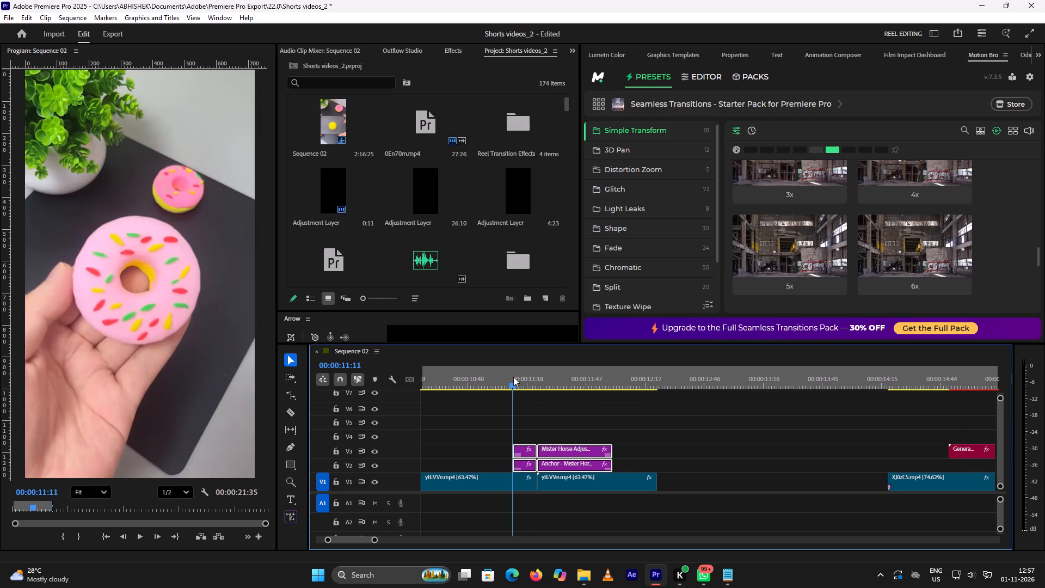
key("space")
key("space")
left_click(498, 377)
key("space")
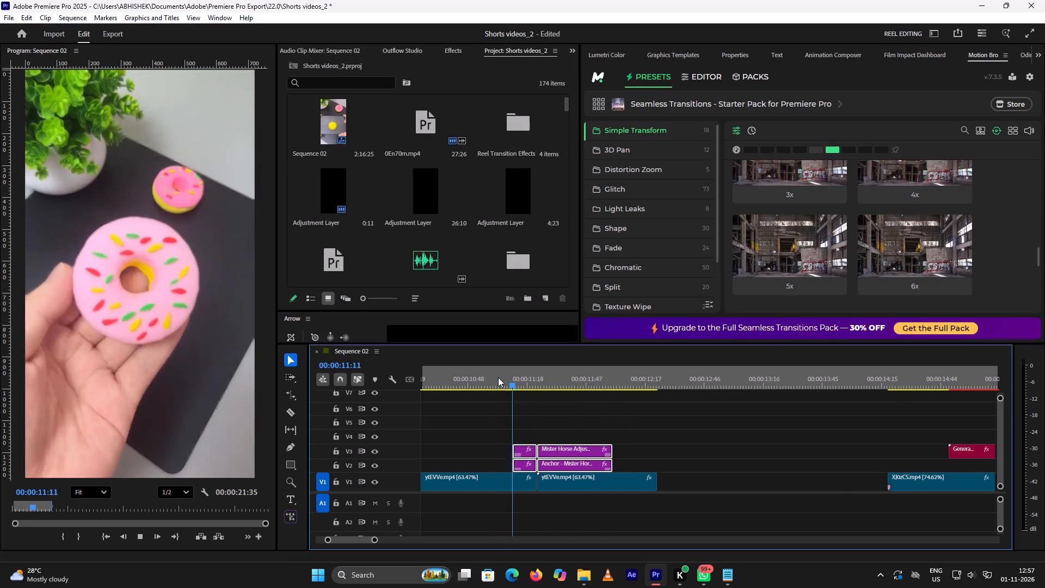
key("space")
left_click(498, 377)
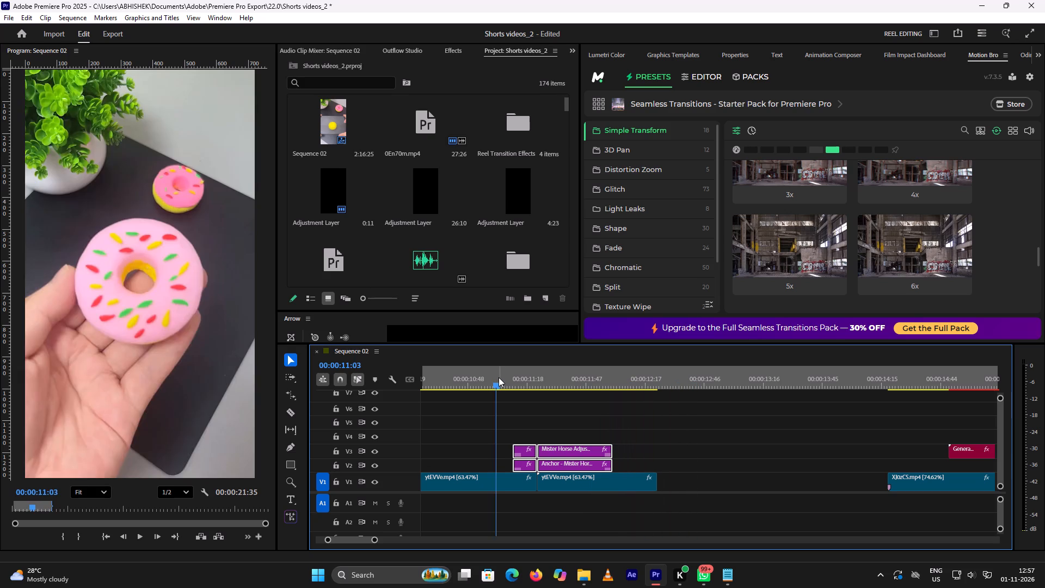
key("space")
key("space")
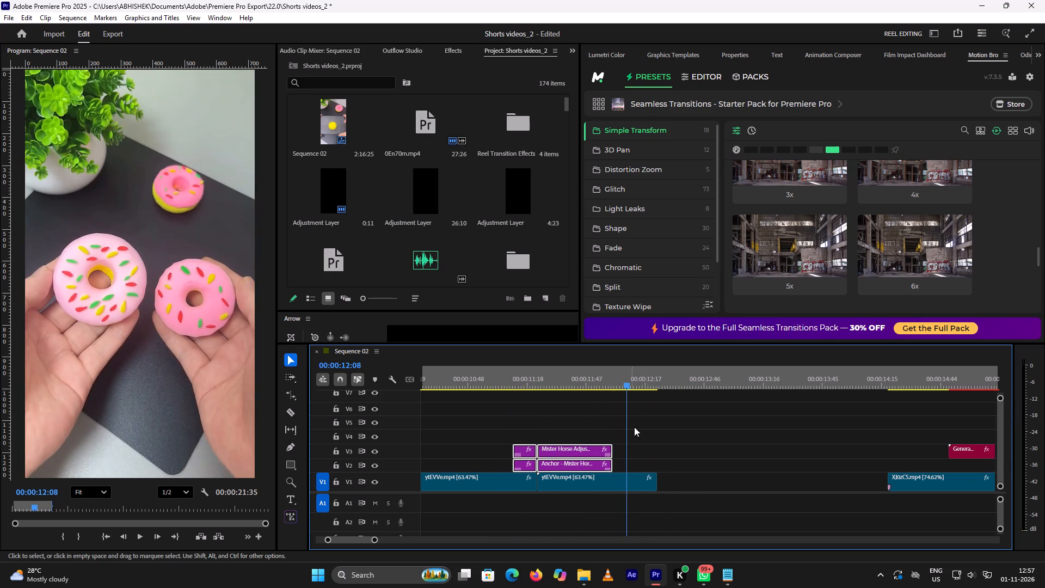
Examine the donut clips between about 00:00:06:30 and 00:00:10:37 for cuts that need a transition.
scroll(650, 430, "down", 4, "alt")
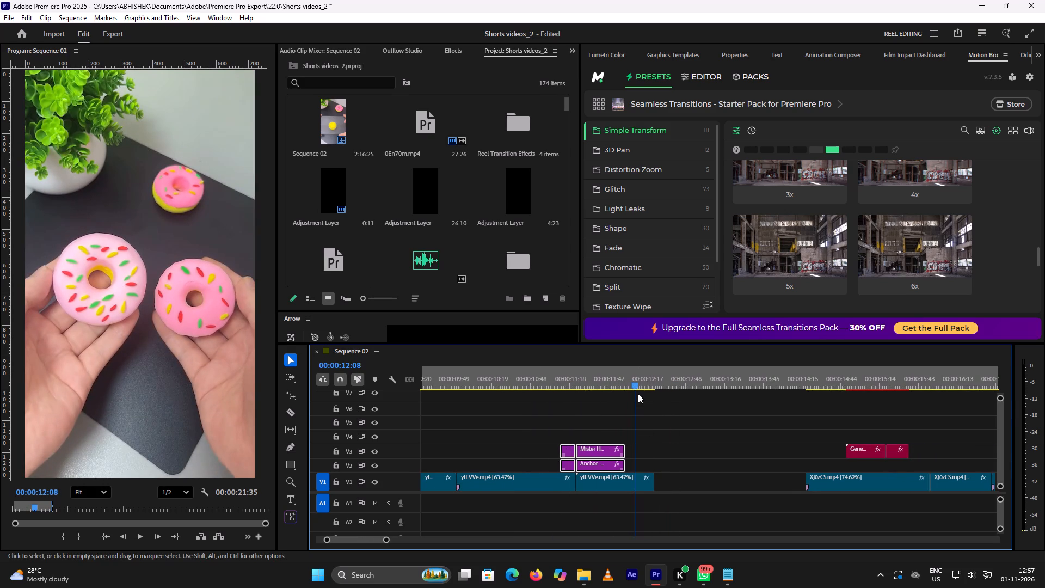
scroll(635, 388, "down", 4, "alt")
left_click_drag(635, 388, 538, 401)
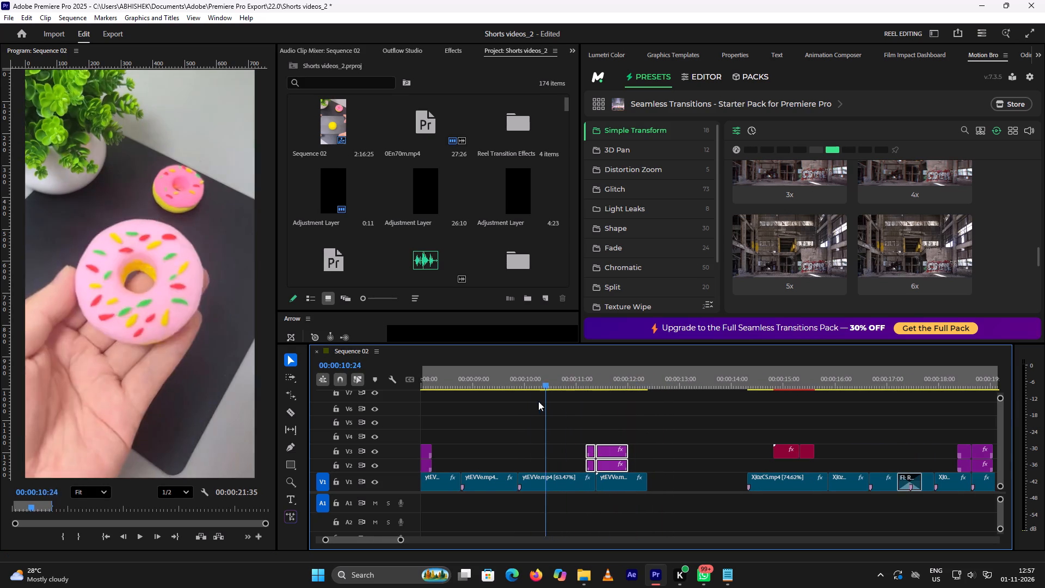
left_click_drag(538, 401, 471, 397)
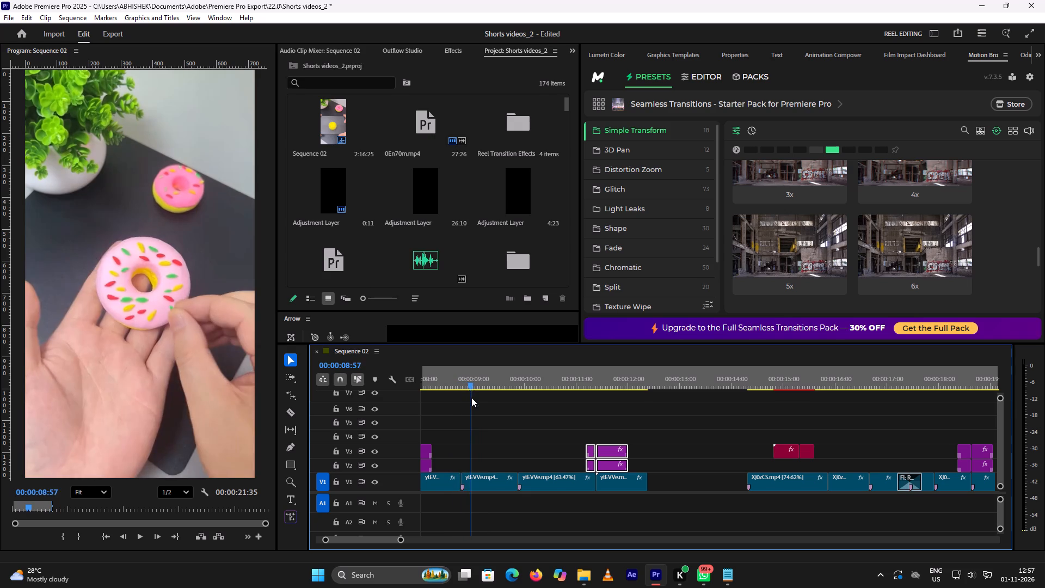
left_click_drag(471, 397, 526, 418)
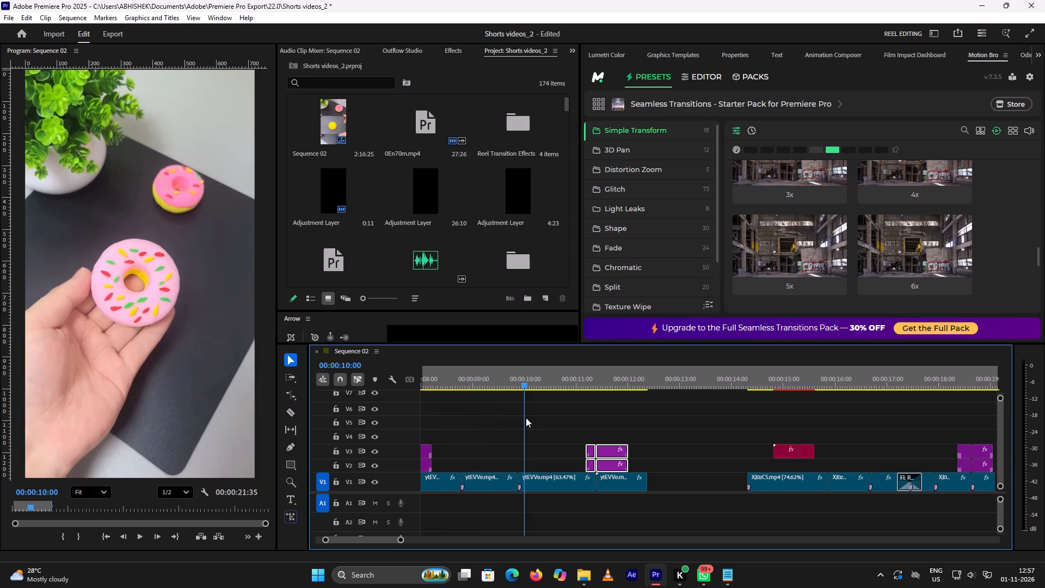
left_click_drag(526, 418, 544, 433)
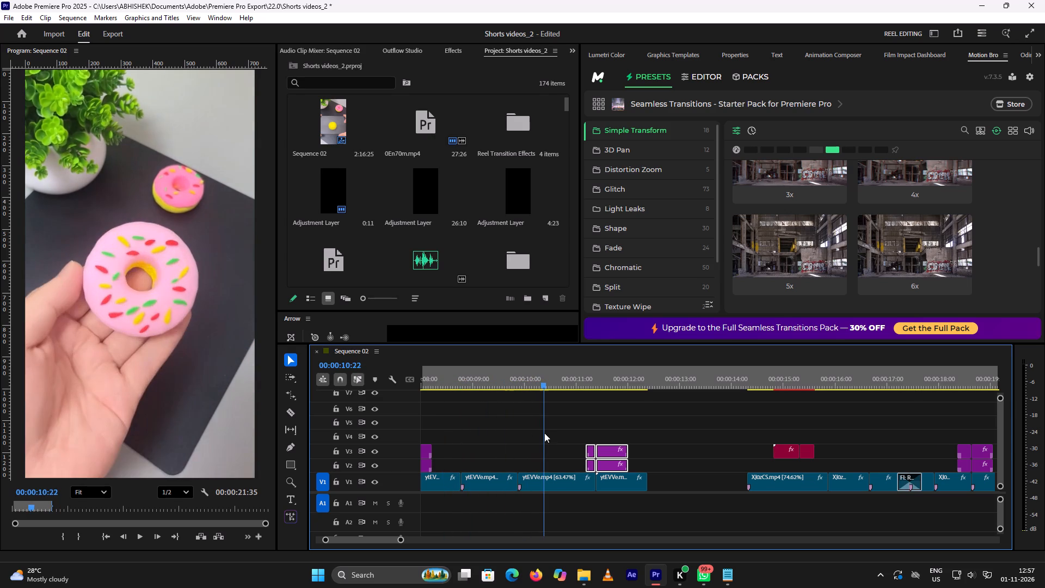
left_click_drag(544, 433, 558, 446)
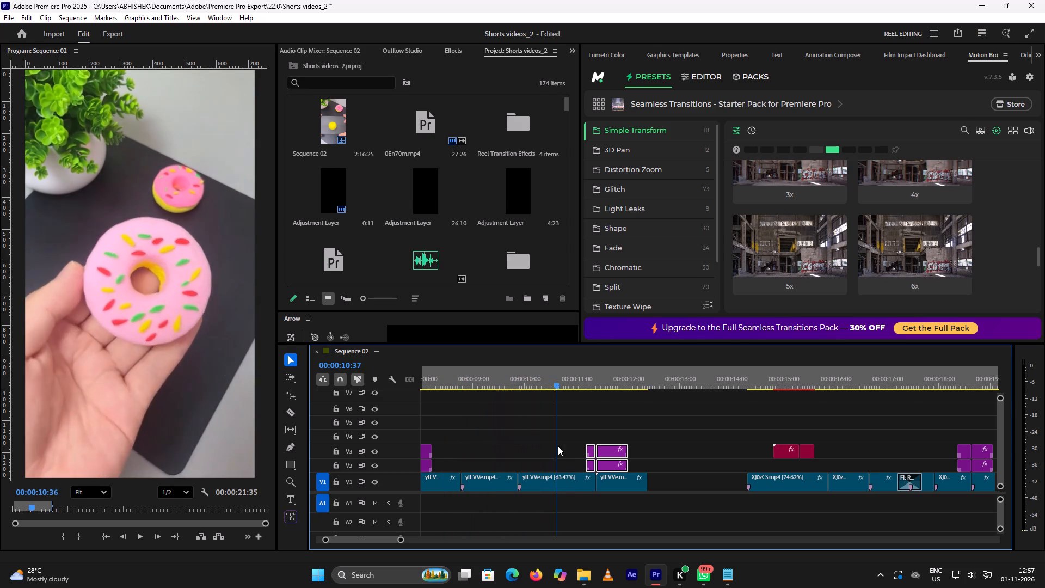
left_click_drag(558, 446, 530, 449)
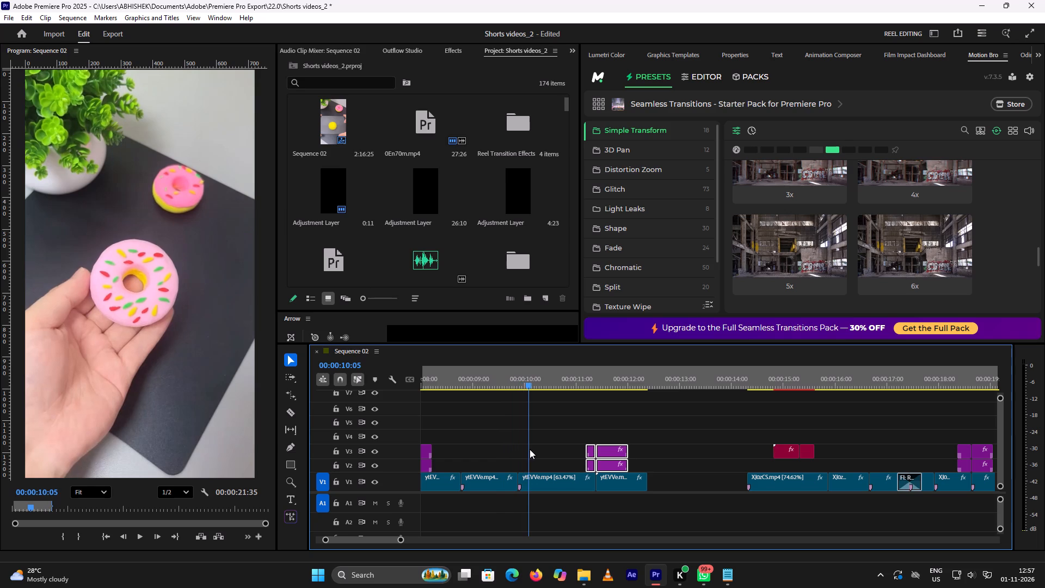
left_click_drag(530, 449, 530, 450)
scroll(535, 451, "down", 3, "alt")
scroll(539, 450, "up", 4)
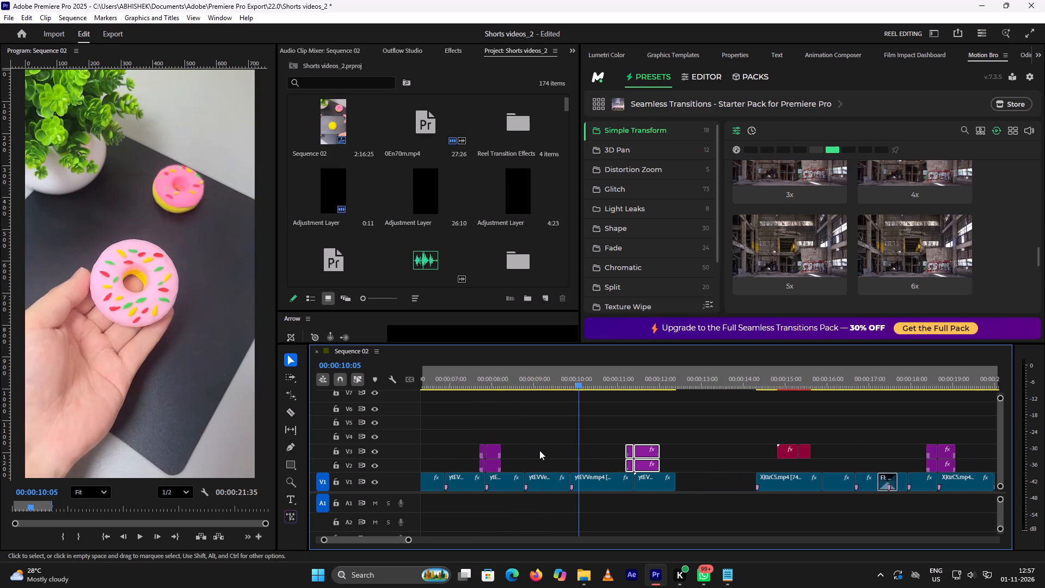
scroll(539, 450, "up", 6)
left_click(528, 382)
key("space")
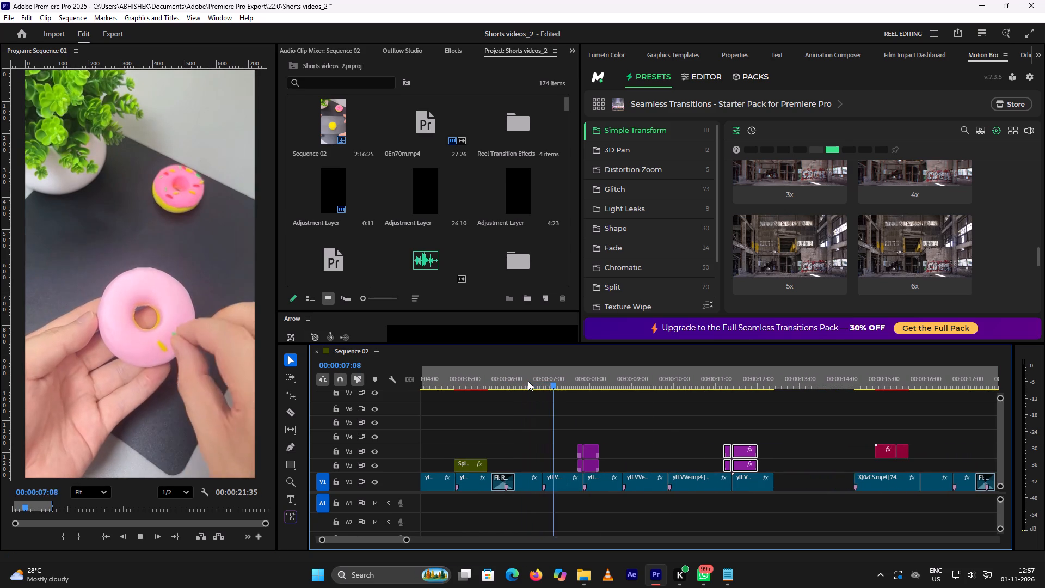
key("space")
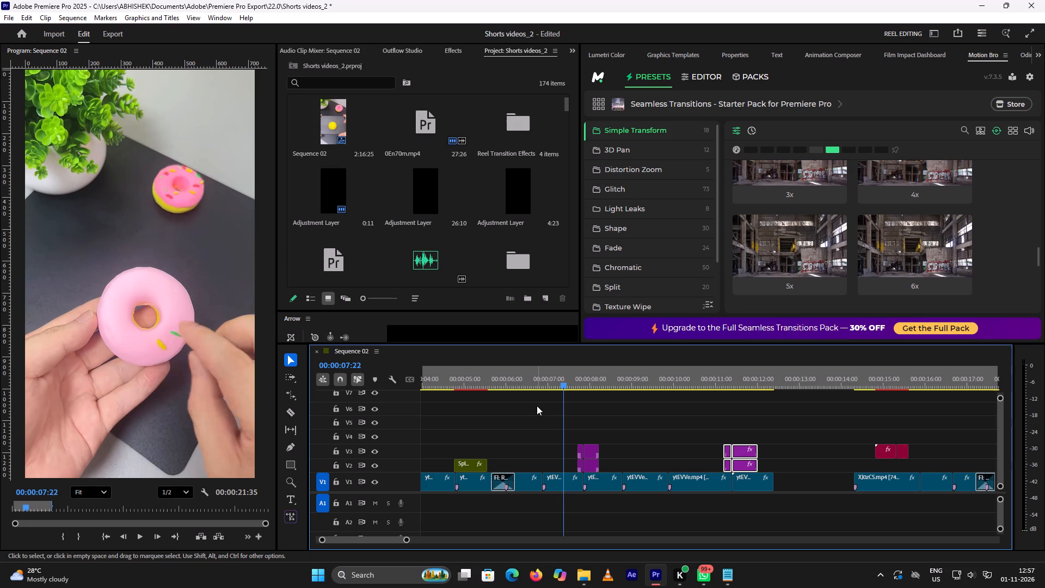
key("space")
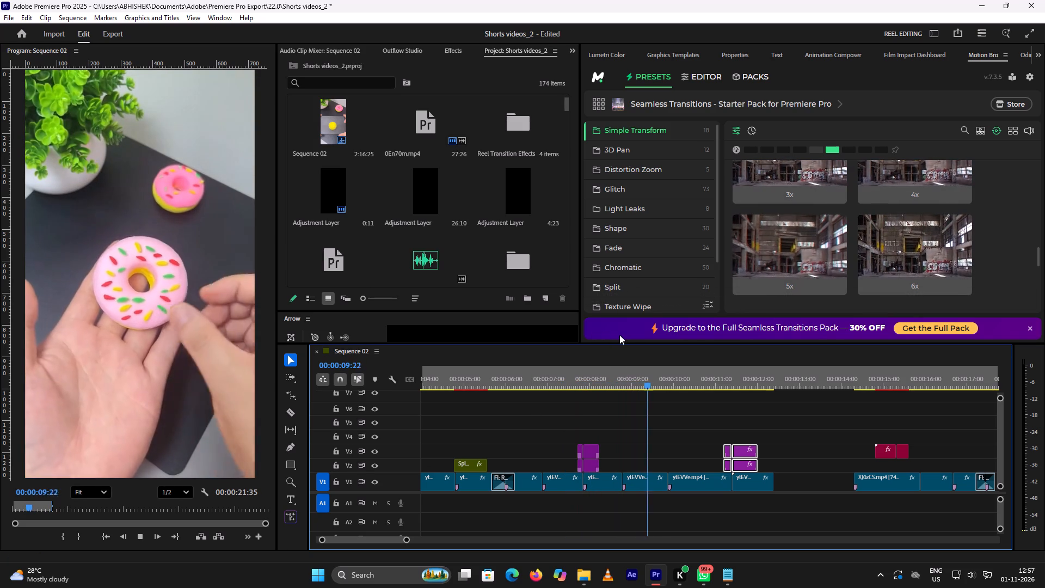
key("space")
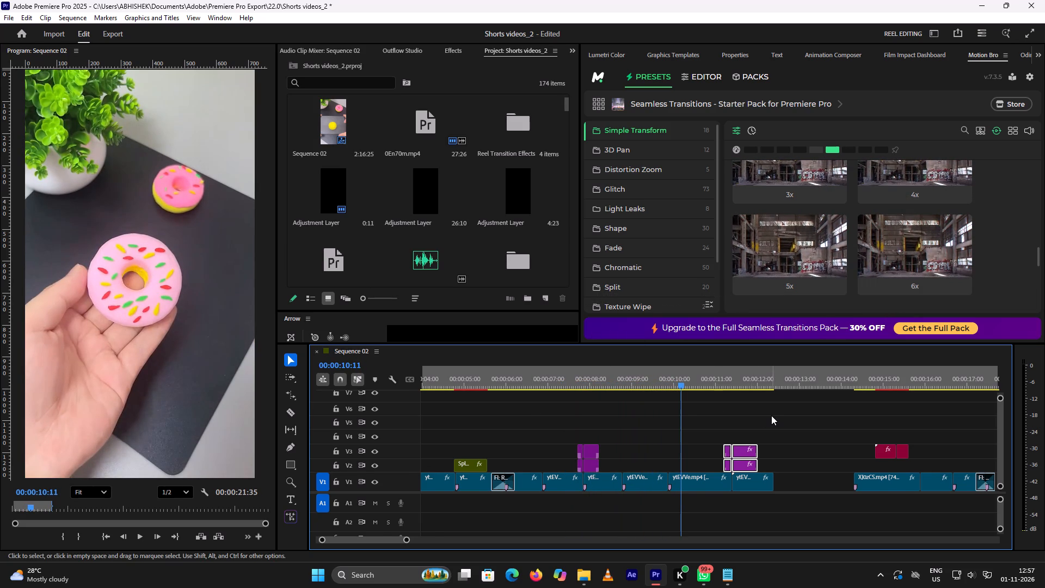
Examine the existing purple transitions over the plastic cup clips between about 00:00:18:20 and 00:00:25:29.
scroll(771, 416, "down", 5, "alt")
scroll(771, 417, "down", 13)
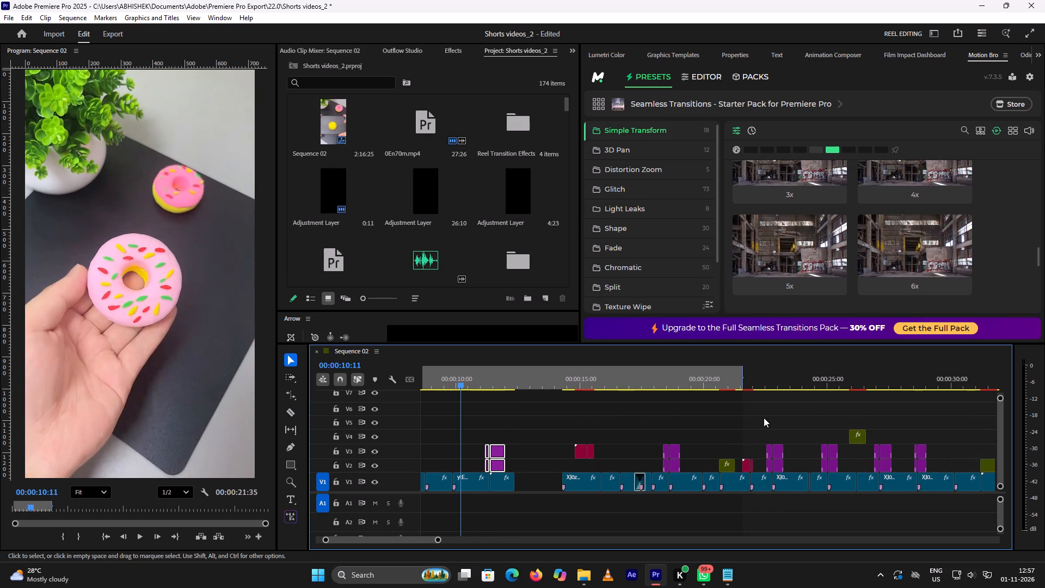
left_click(743, 379)
key("space")
left_click(743, 379)
key("space")
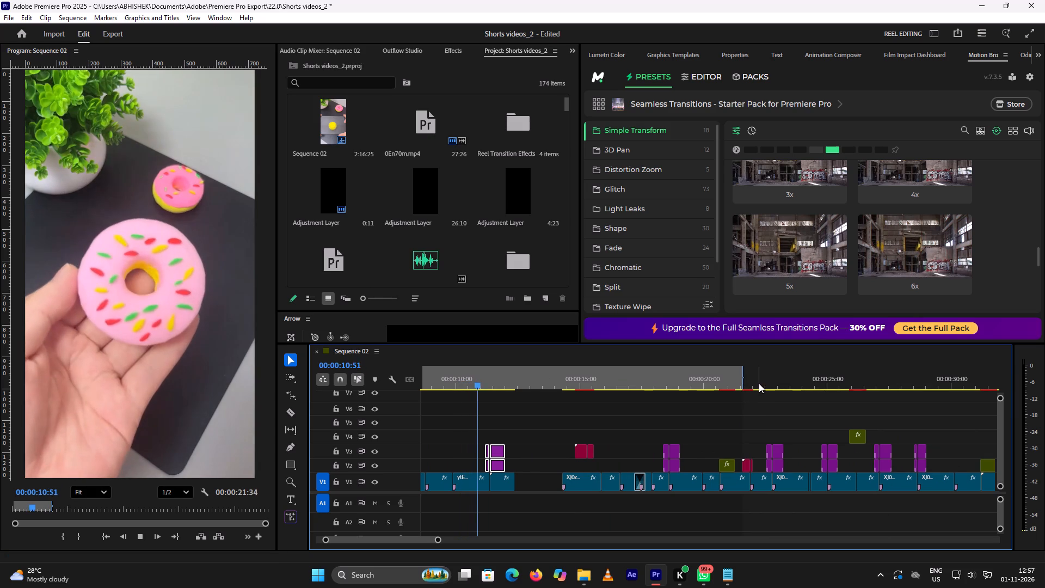
left_click(760, 383)
key("space")
key("space")
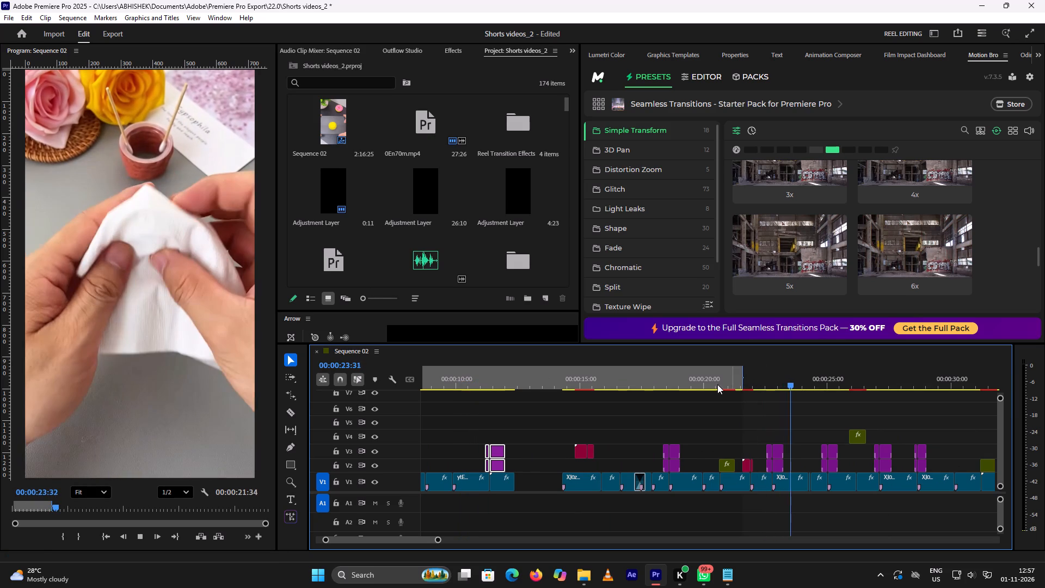
left_click(663, 374)
key("space")
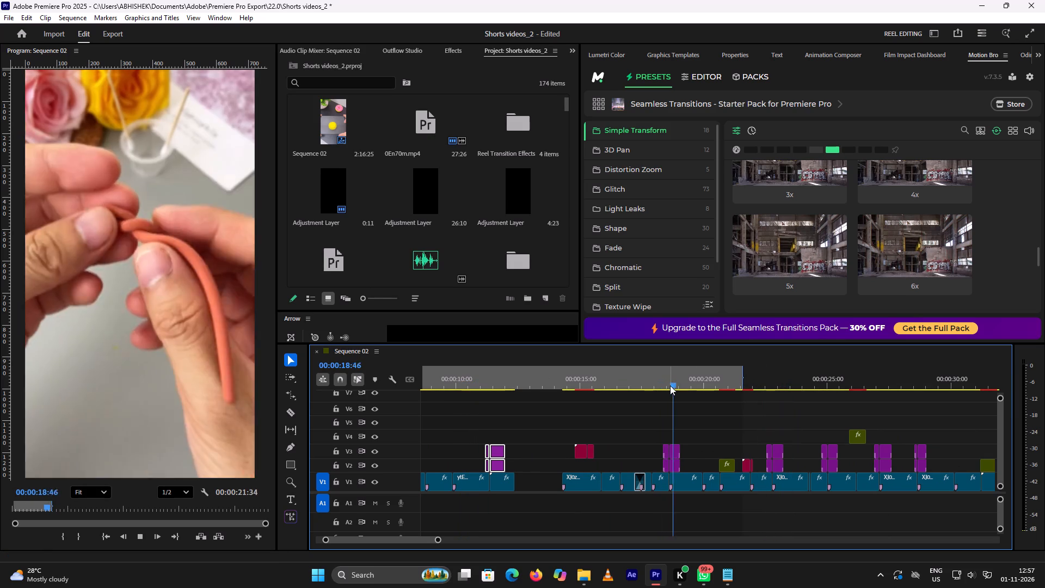
key("space")
left_click(825, 384)
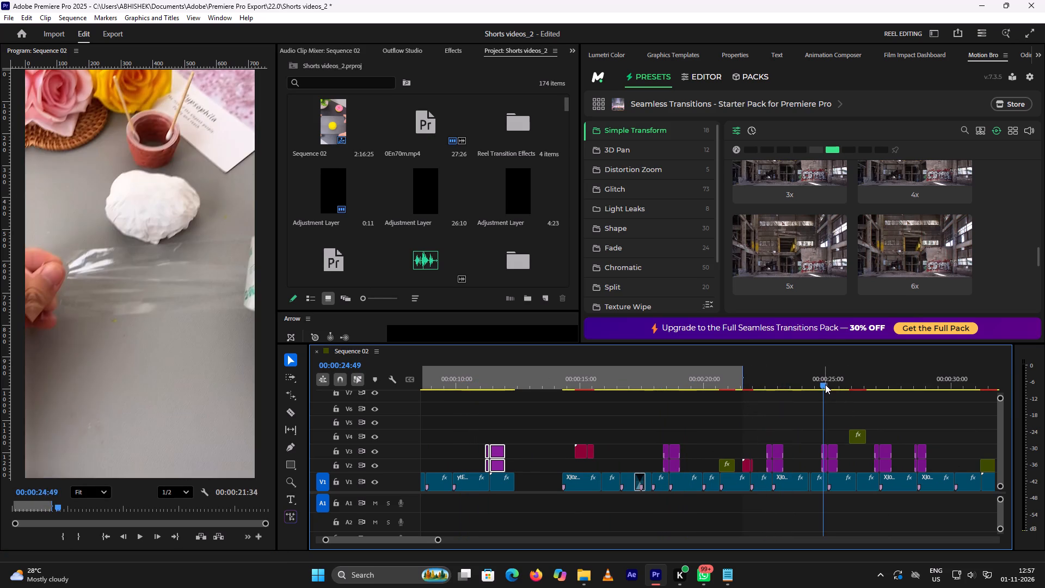
key("space")
key("space")
Move the purple transition layers at about 00:00:24:49 to V2 and V3 over the donut clips, starting at about 00:00:06:33.
left_click_drag(810, 426, 840, 468)
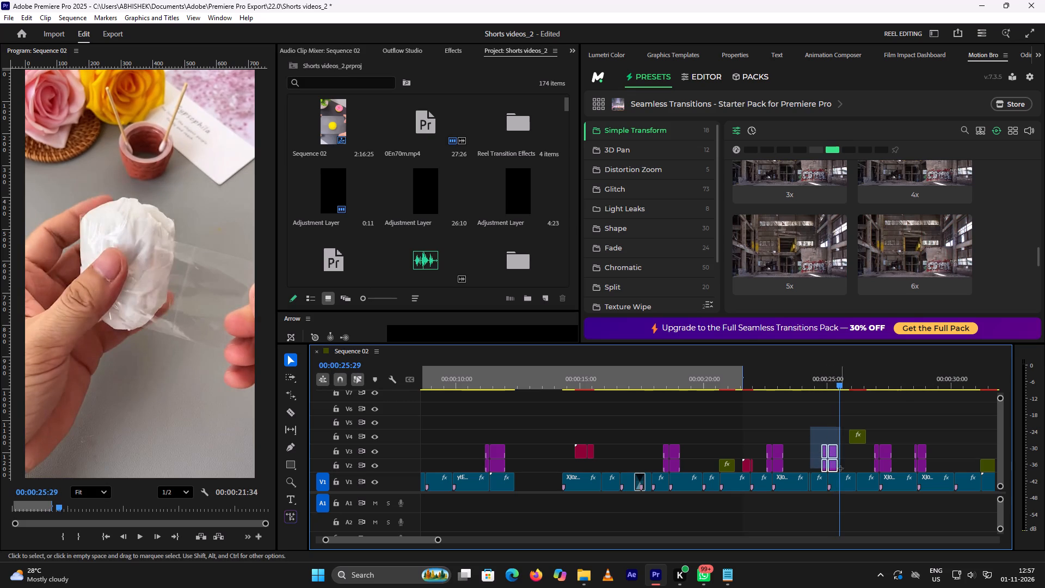
left_click_drag(840, 468, 840, 467)
left_click_drag(833, 452, 765, 440)
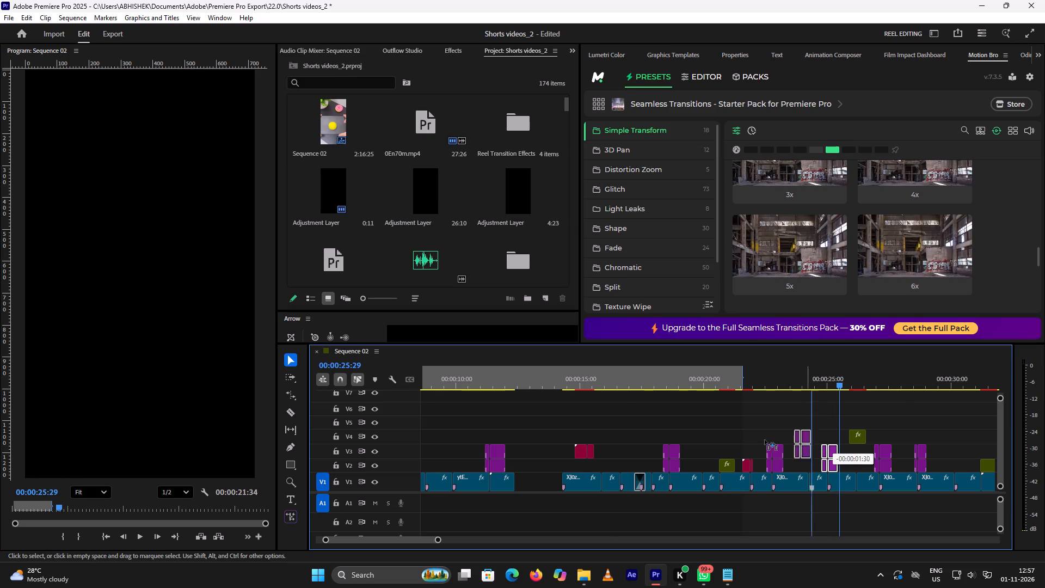
left_click_drag(765, 440, 577, 424)
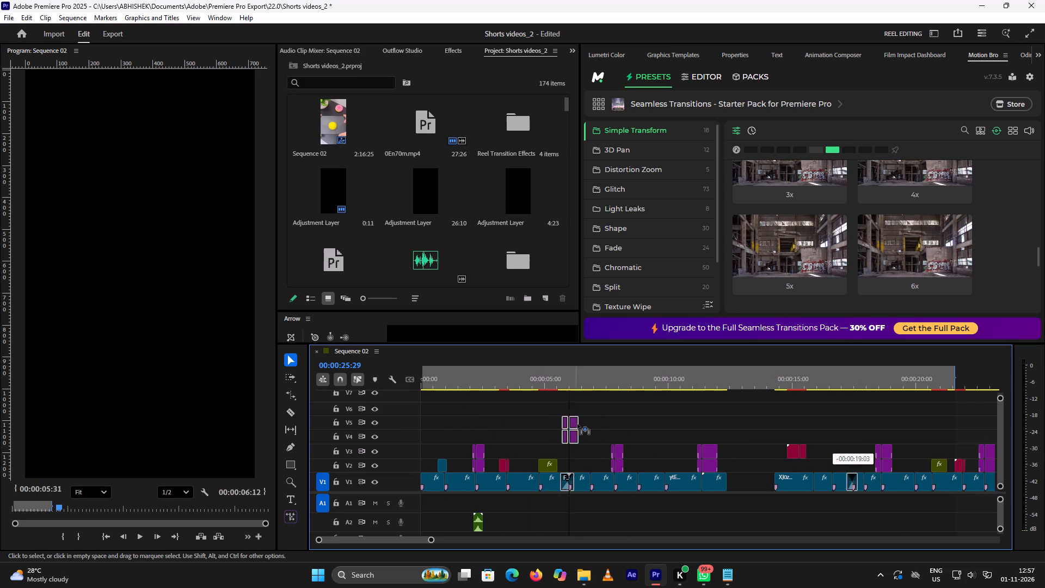
left_click_drag(577, 424, 596, 452)
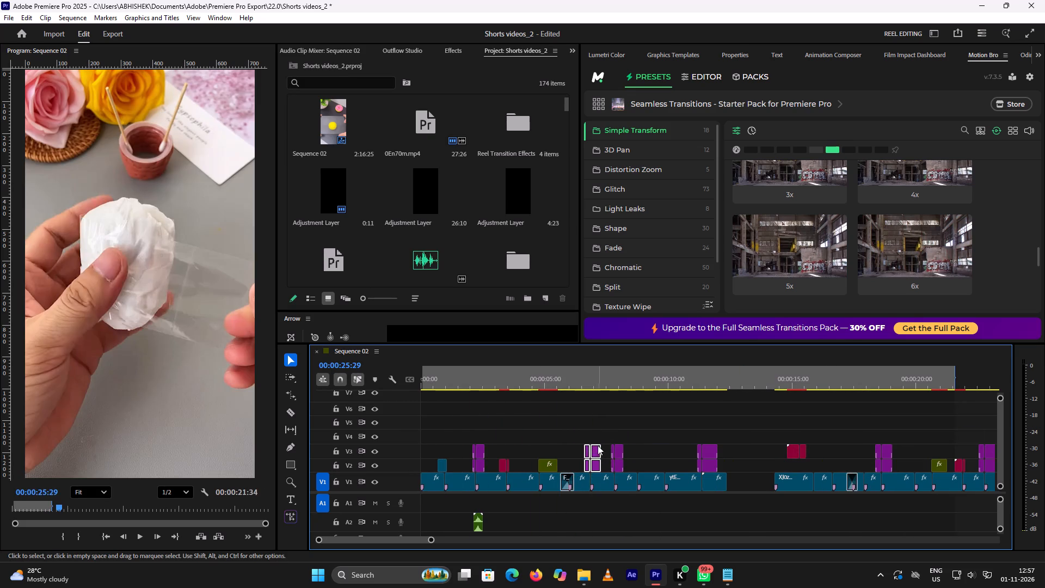
Play back and scrub the donut clips between about 00:00:05:15 and 00:00:09:37 to check the placement of the transition layers.
left_click(551, 376)
key("space")
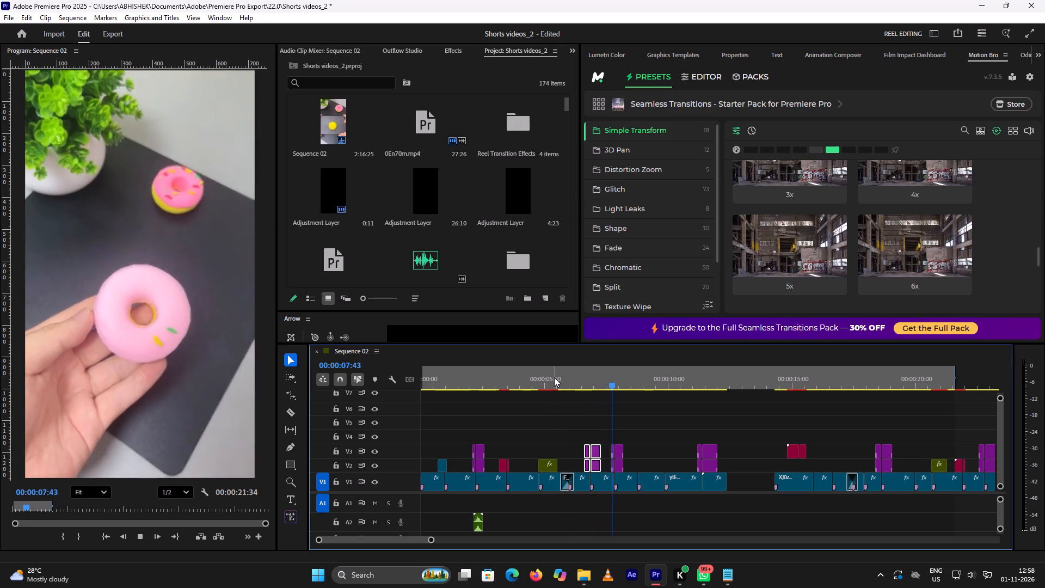
key("space")
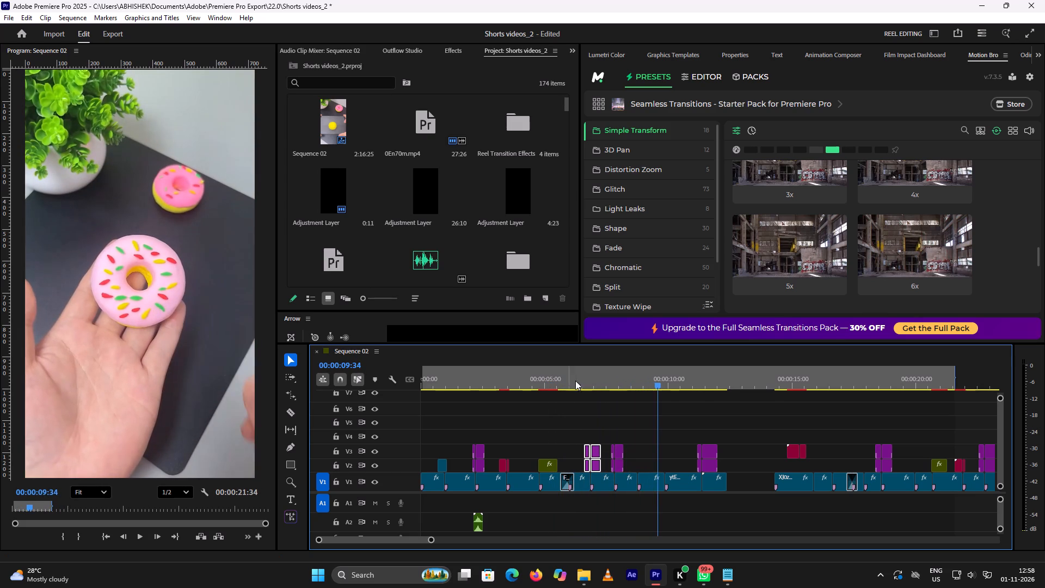
left_click(607, 378)
key("space")
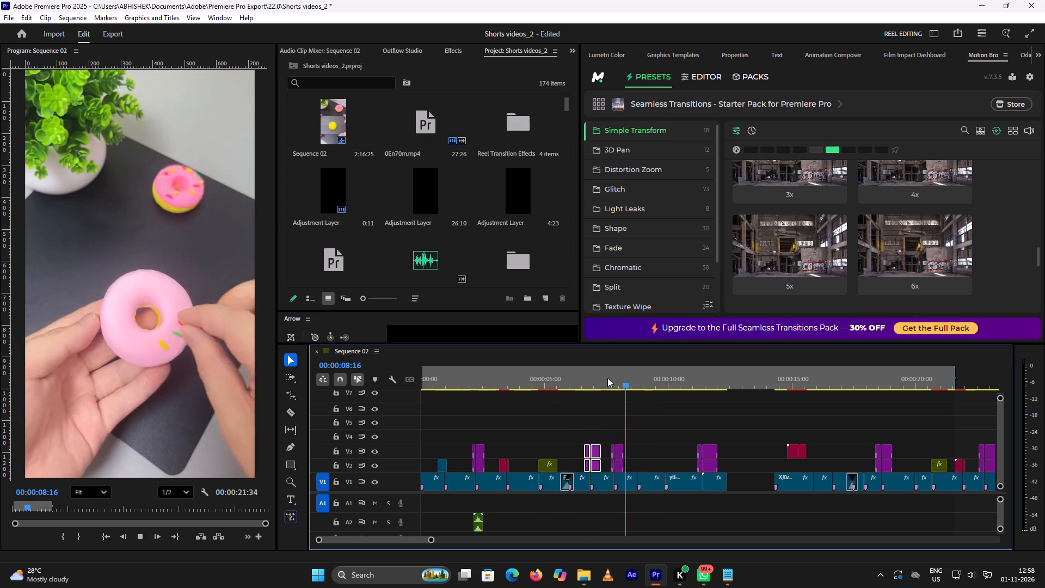
key("space")
key("space")
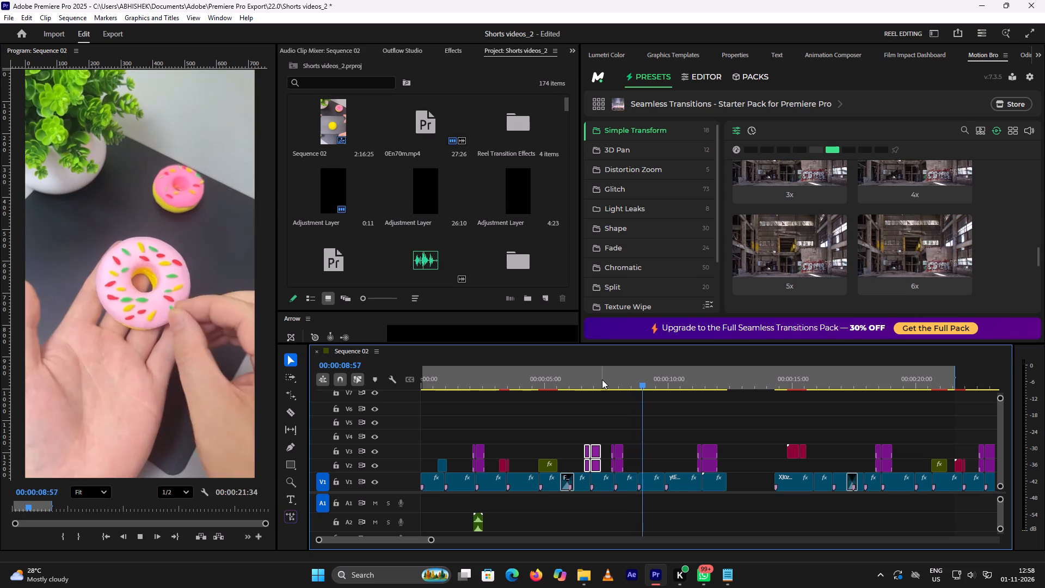
key("space")
left_click(631, 383)
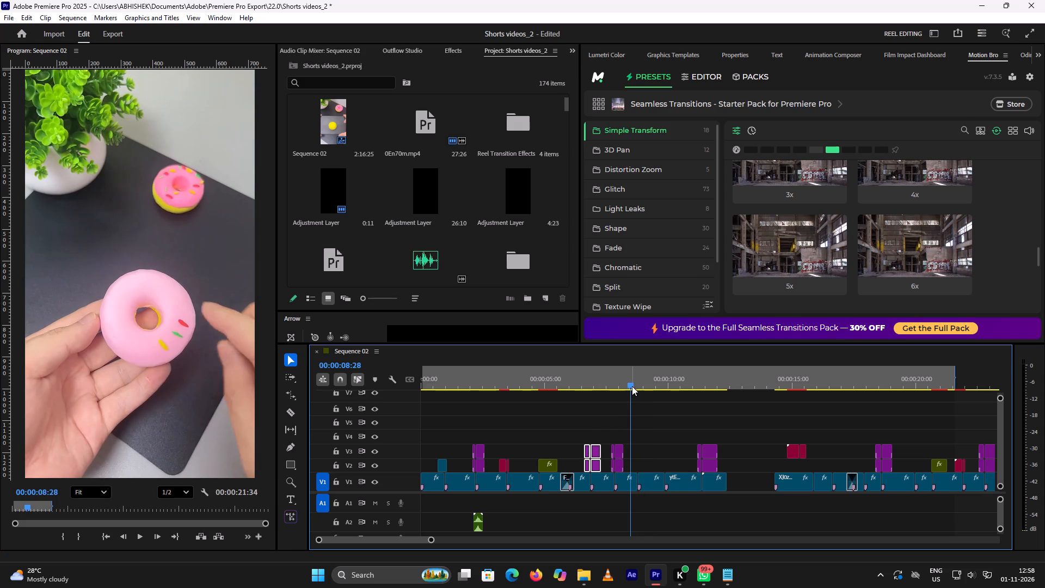
left_click_drag(632, 386, 661, 390)
Shift the selected purple transition layers to start at about 00:00:08:28 on V2 and V3, and preview the donut clips.
left_click_drag(595, 454, 635, 425)
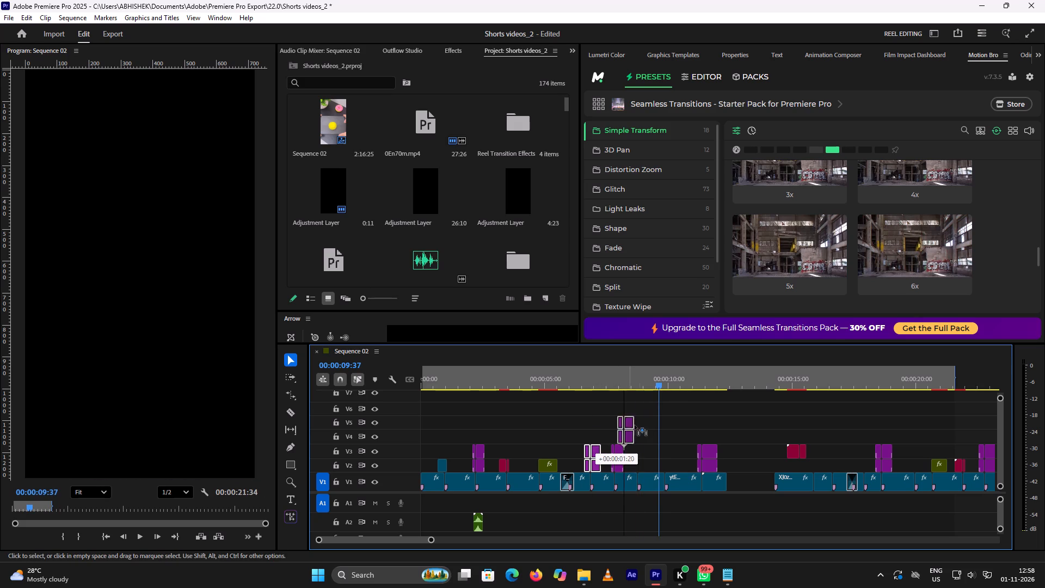
left_click_drag(635, 425, 642, 452)
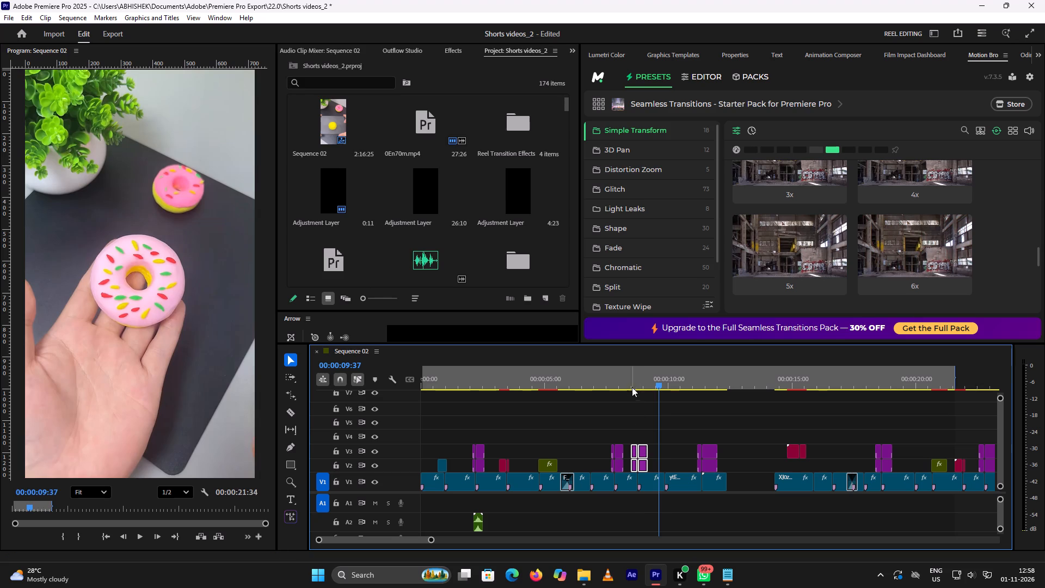
left_click(630, 384)
key("space")
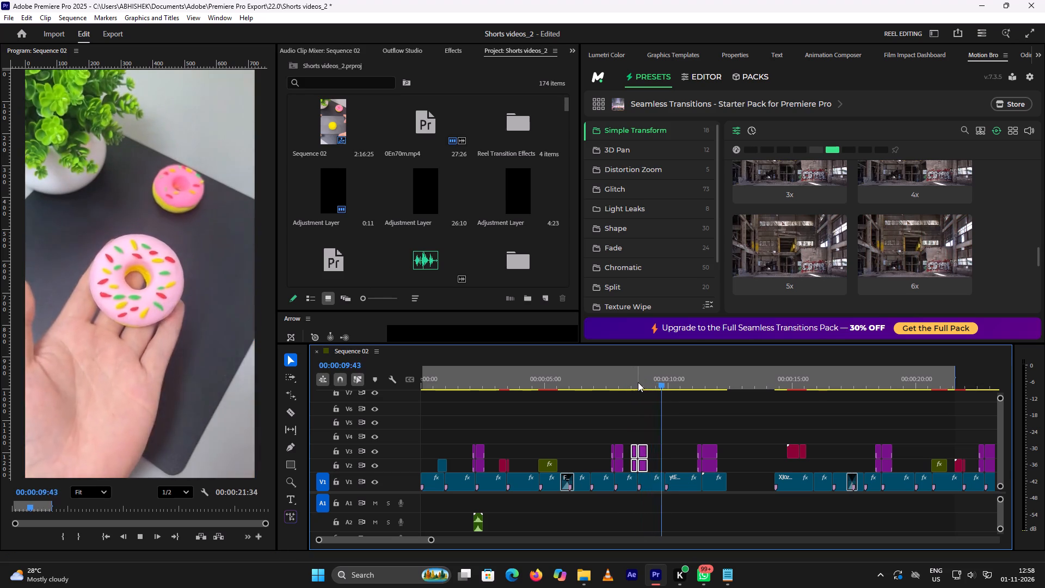
key("space")
left_click_drag(678, 384, 676, 384)
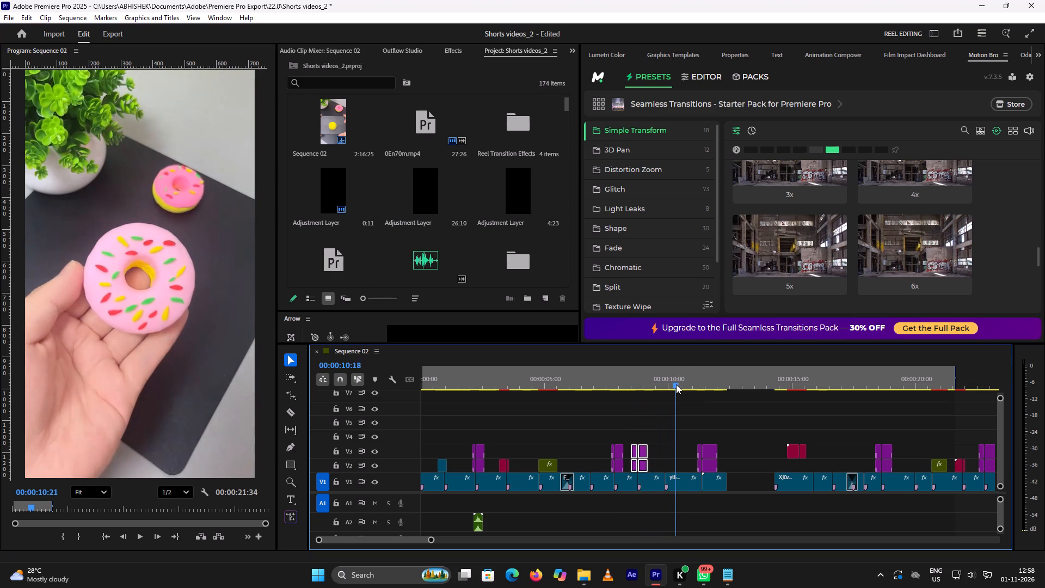
left_click_drag(676, 384, 583, 387)
key("space")
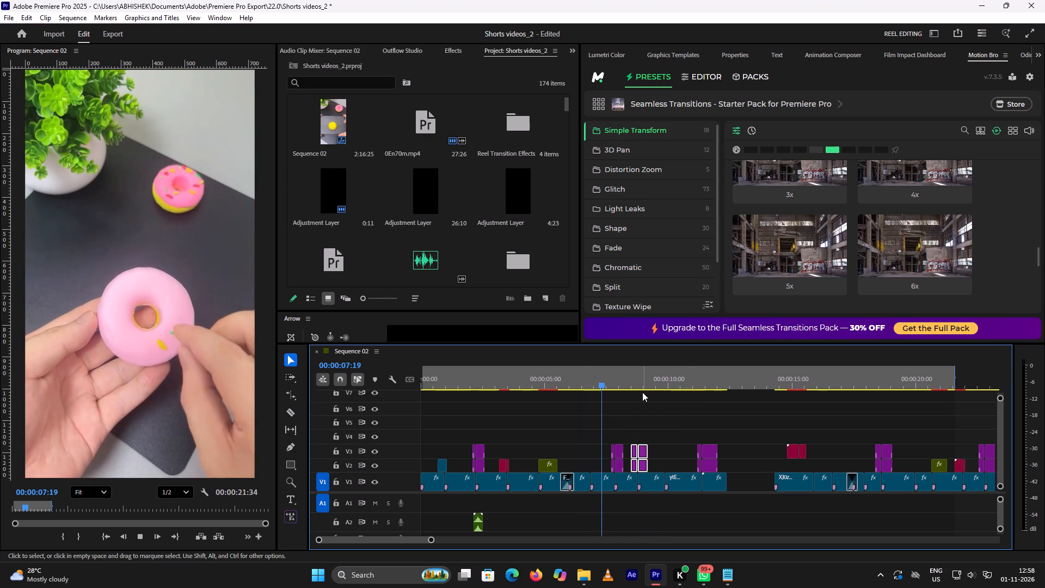
Play back the donut clips from about 00:00:04 and the plastic cup clip at 00:00:14:44 to compare cuts with the existing red layers.
key("space")
left_click(785, 377)
key("space")
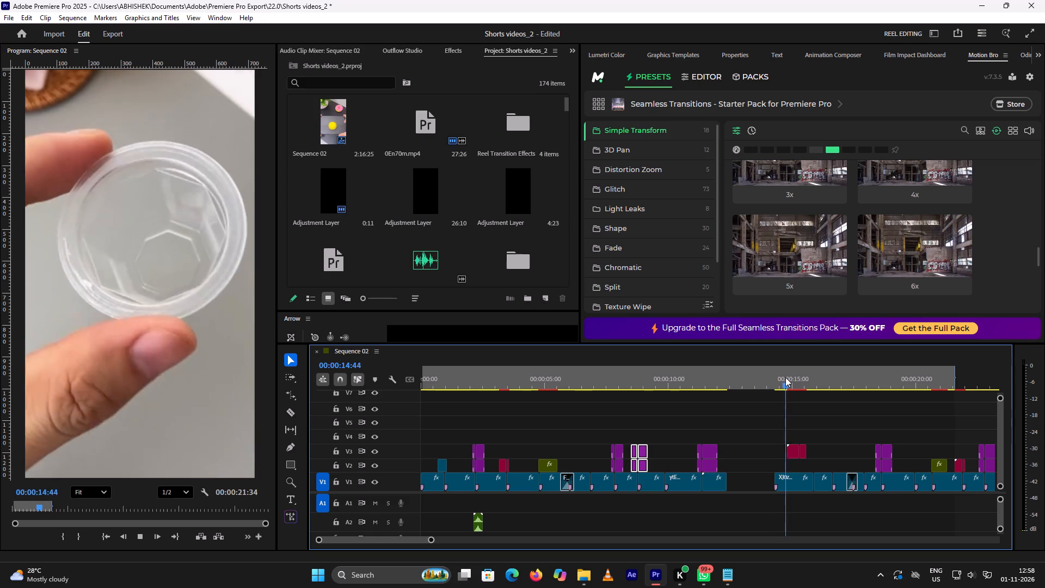
key("space")
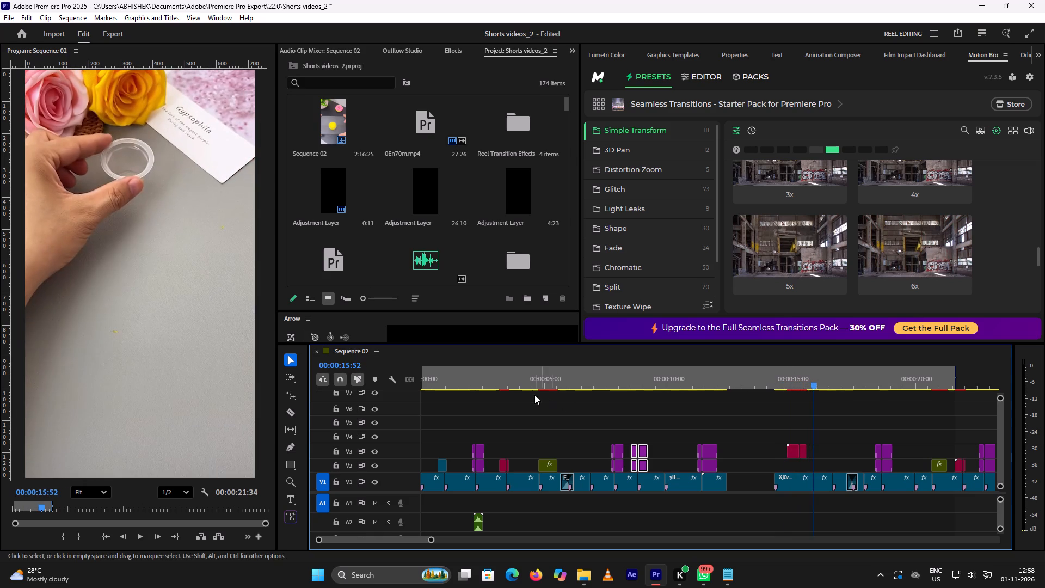
left_click(518, 381)
key("space")
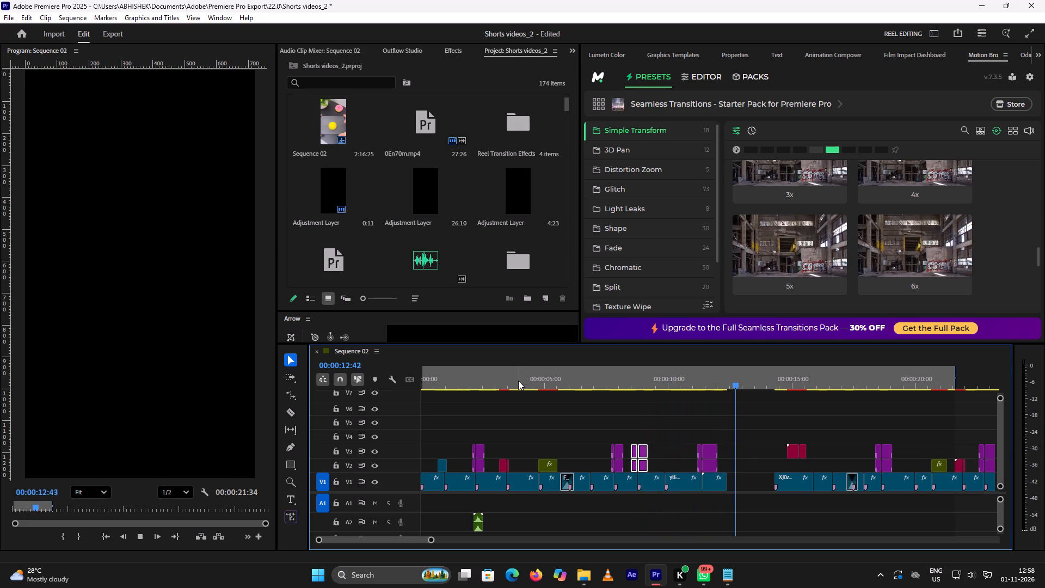
key("space")
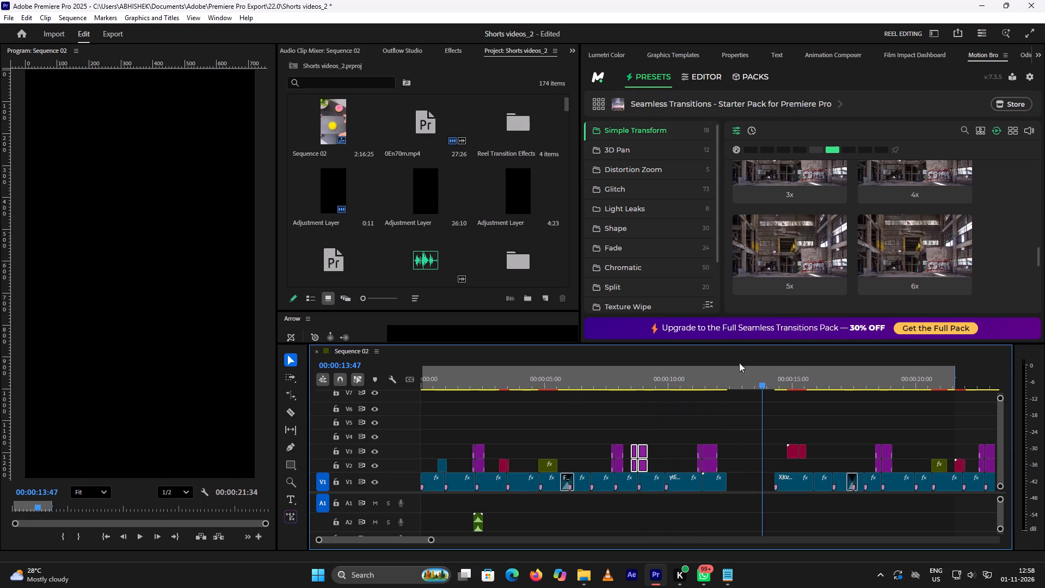
left_click(670, 387)
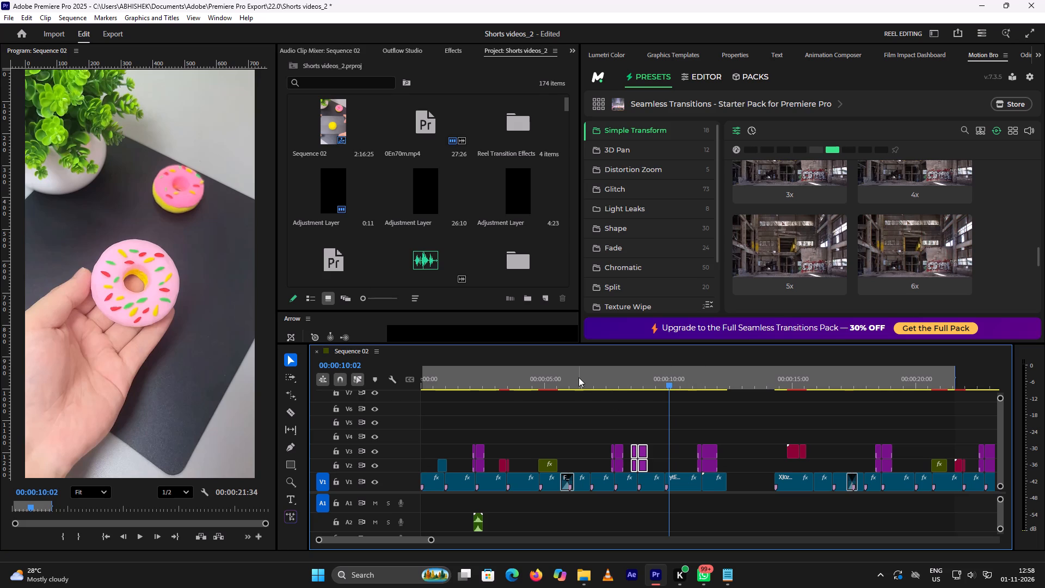
left_click(577, 374)
key("space")
key("space")
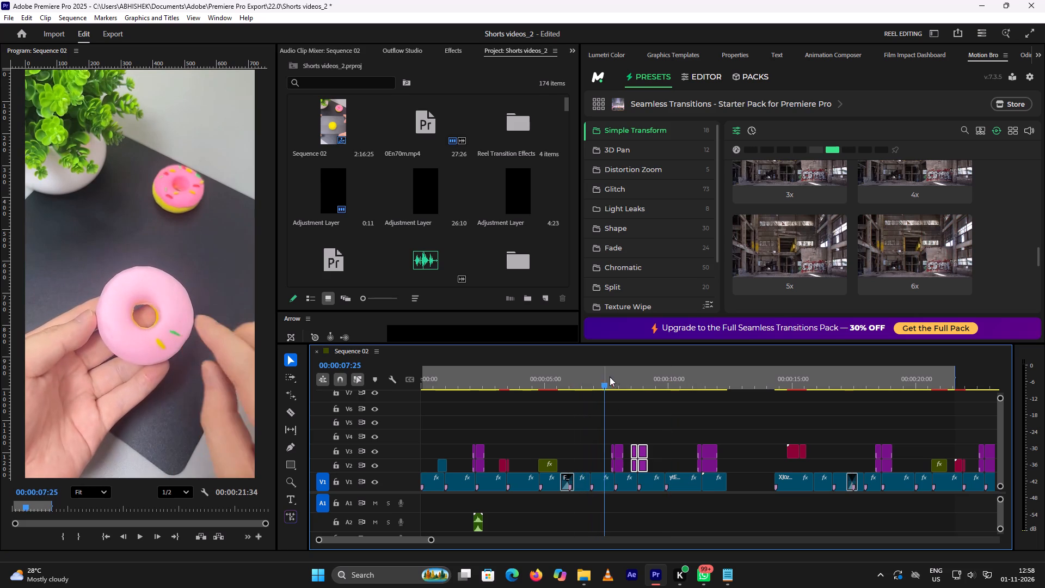
key("space")
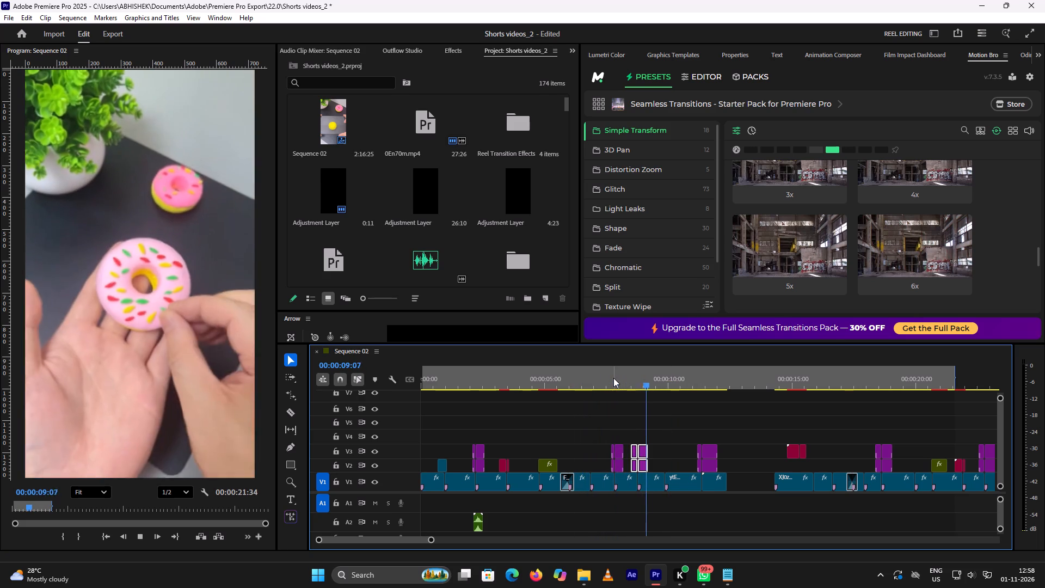
key("space")
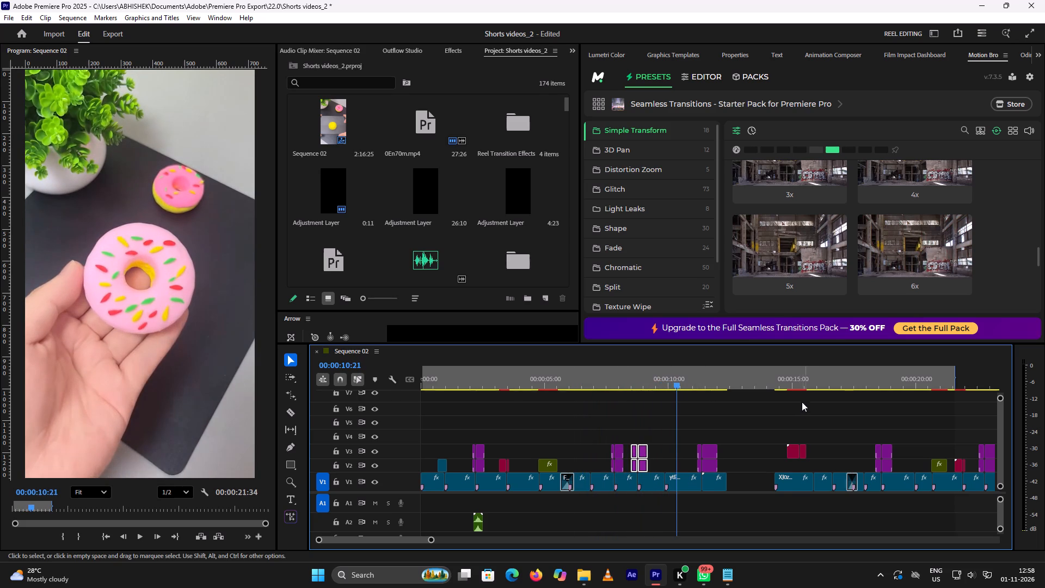
left_click(784, 379)
key("space")
key("space")
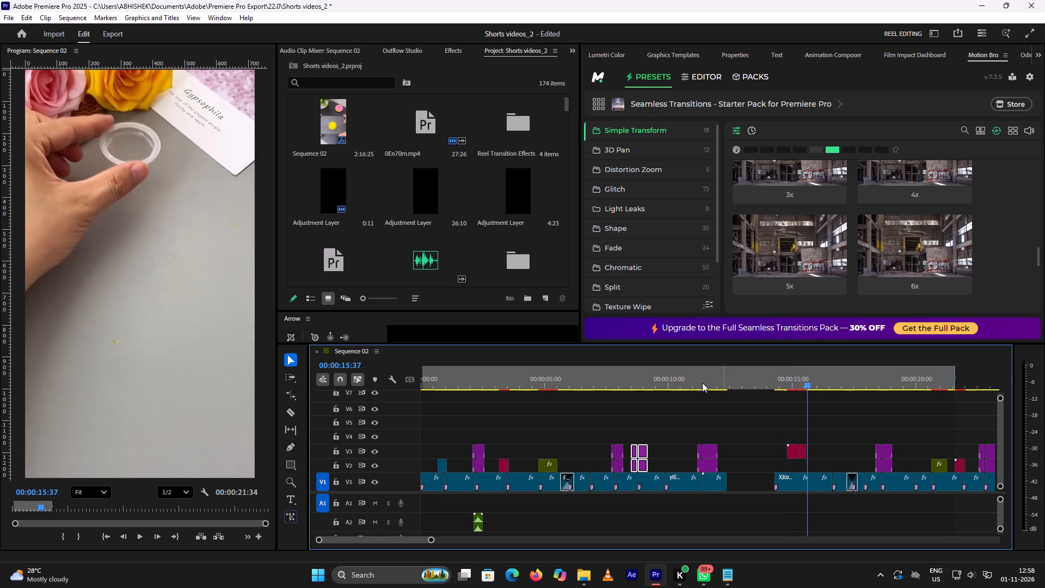
Play back the donut clips between about 00:00:06:27 and 00:00:11:10 to look for cuts that need a transition.
left_click(654, 377)
key("space")
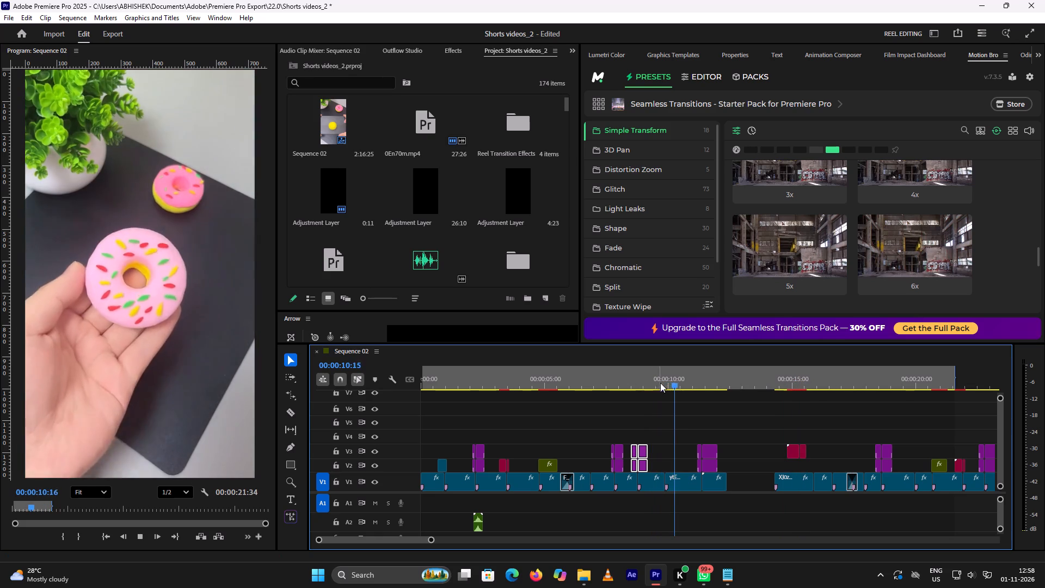
key("space")
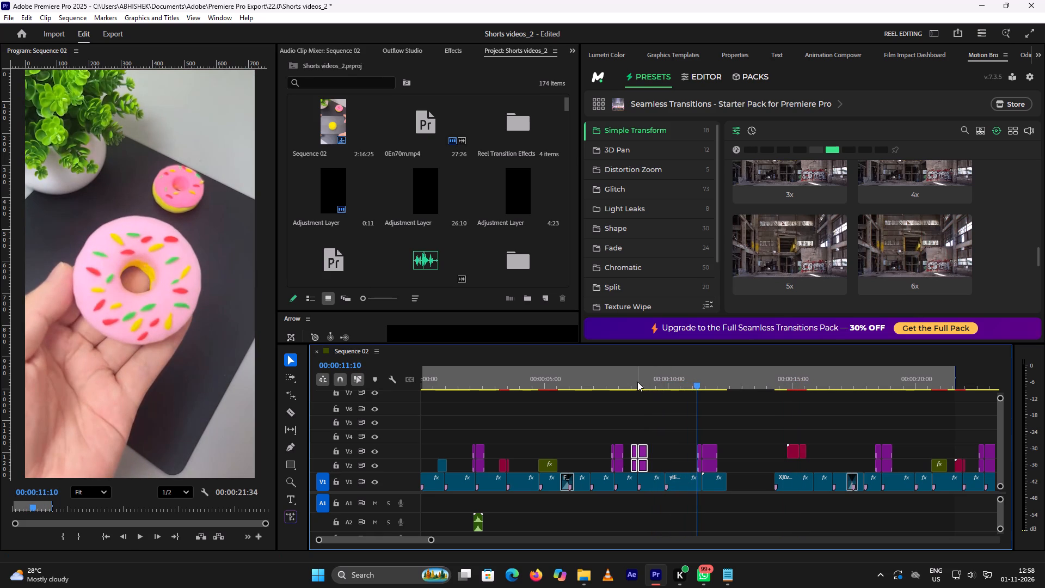
left_click(628, 378)
key("space")
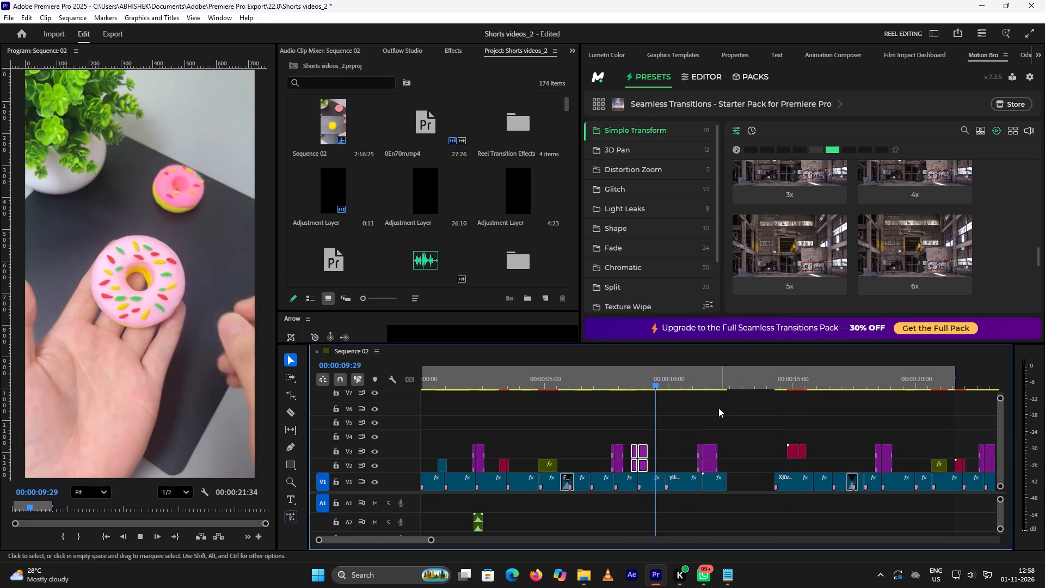
key("space")
left_click(580, 385)
key("space")
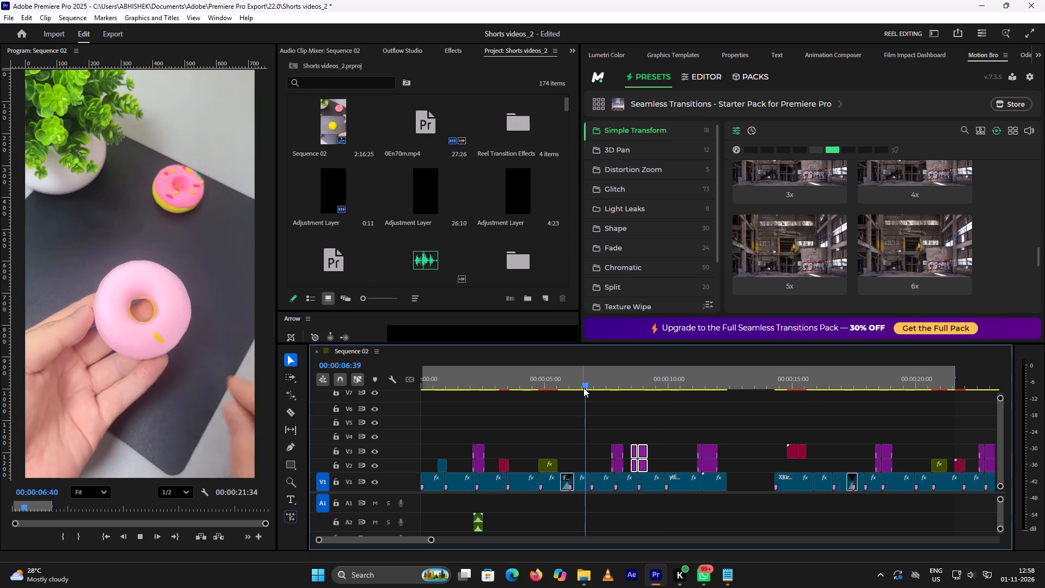
key("space")
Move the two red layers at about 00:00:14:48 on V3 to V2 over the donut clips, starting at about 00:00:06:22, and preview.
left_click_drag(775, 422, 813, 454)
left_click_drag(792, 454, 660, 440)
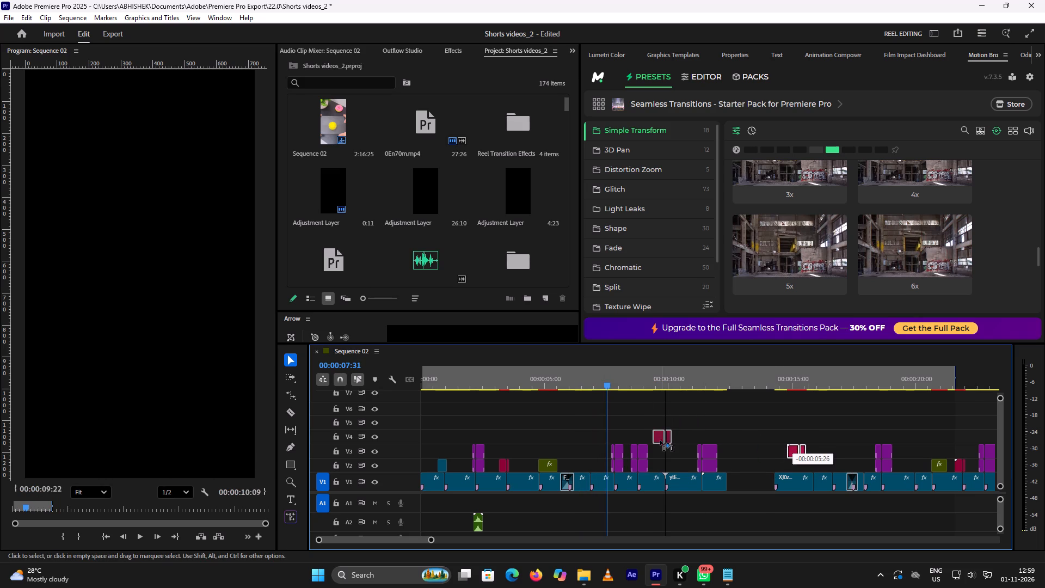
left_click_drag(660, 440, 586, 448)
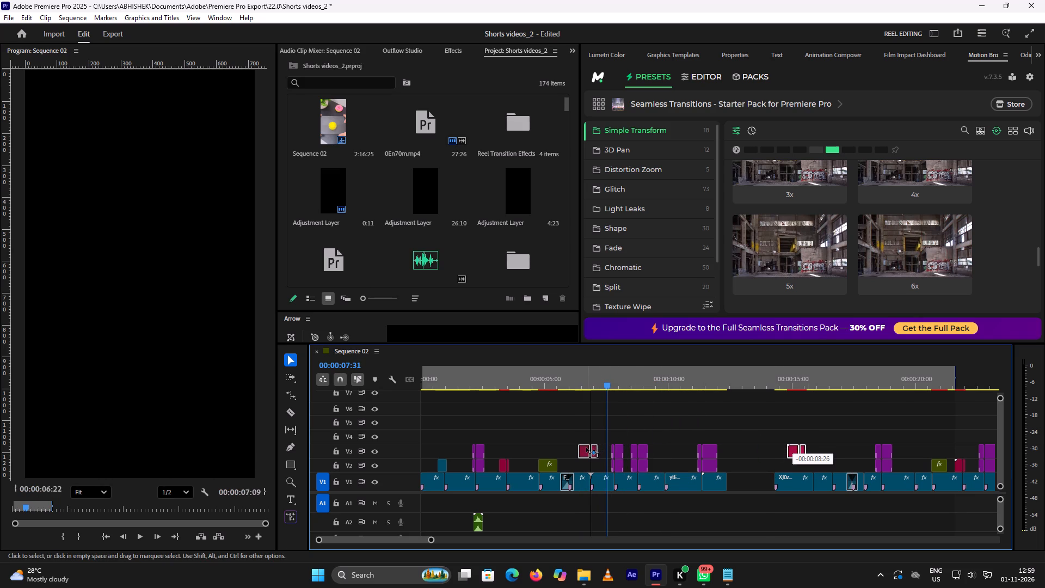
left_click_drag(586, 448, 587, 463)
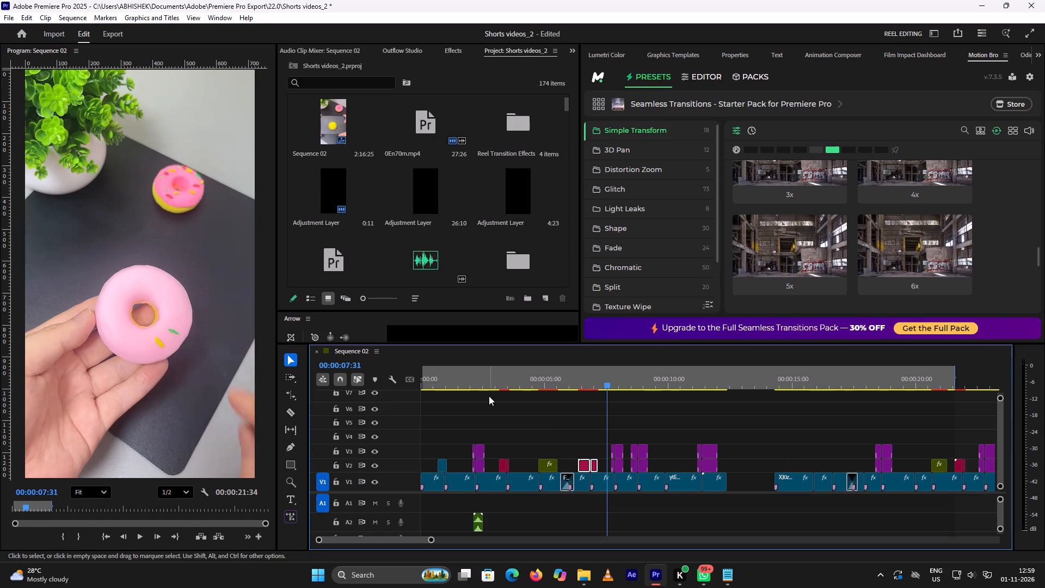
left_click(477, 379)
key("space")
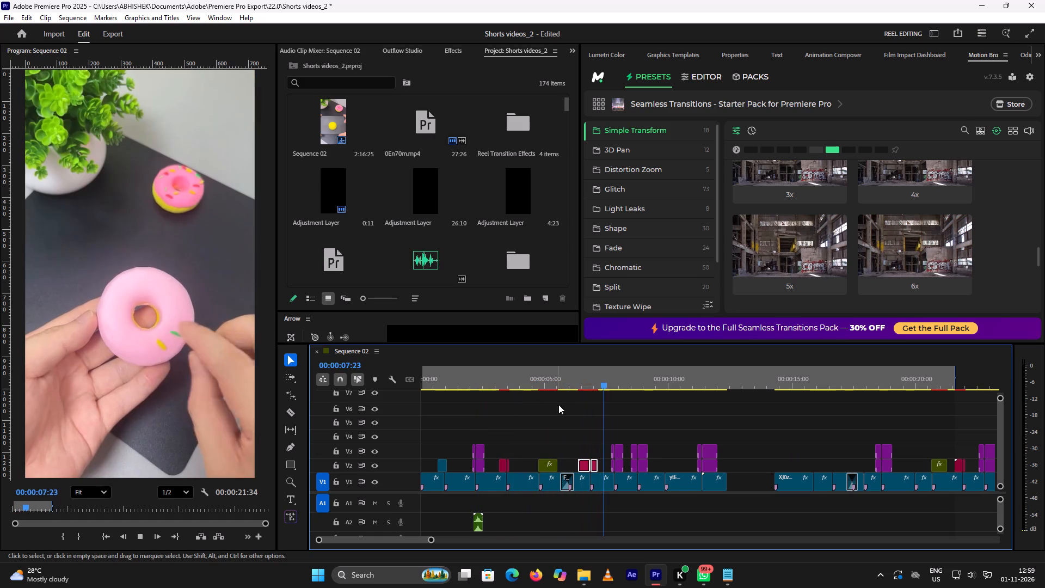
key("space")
Place the two red light leak layers on V4 over the donut cut, starting at about 00:00:09:22, and preview them.
left_click_drag(583, 469, 589, 450)
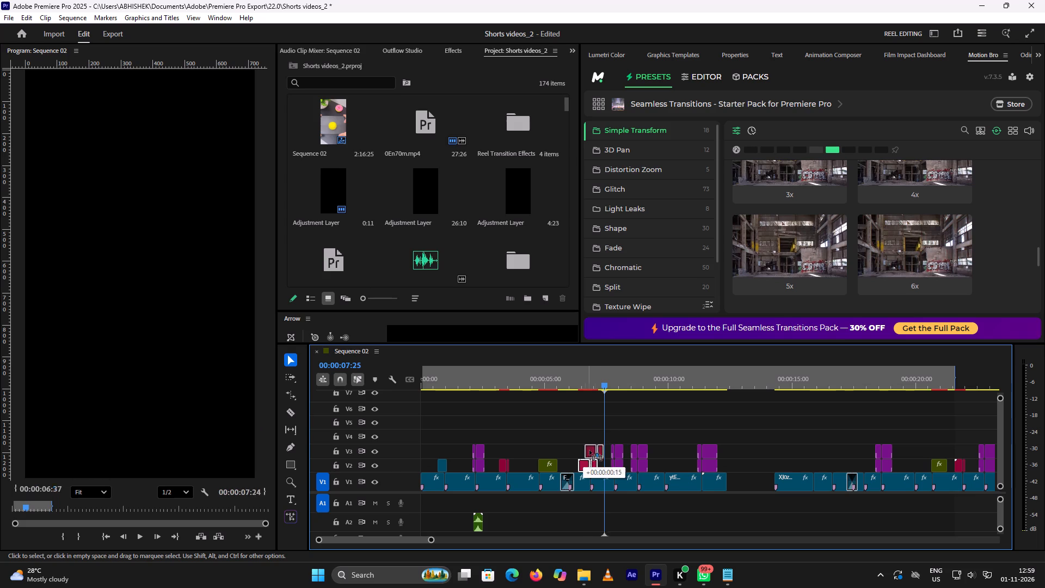
left_click_drag(589, 450, 661, 434)
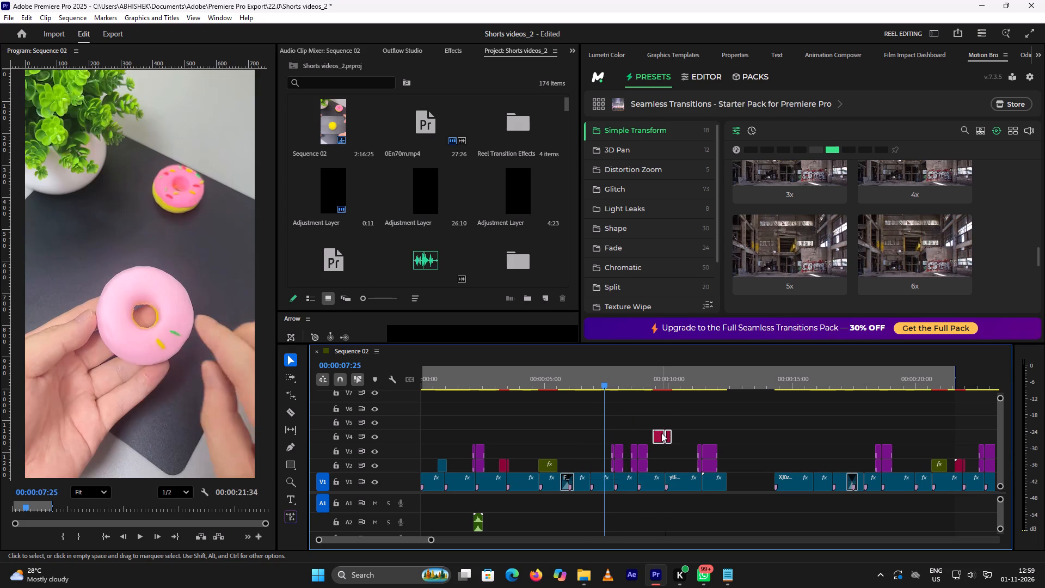
left_click(644, 379)
key("space")
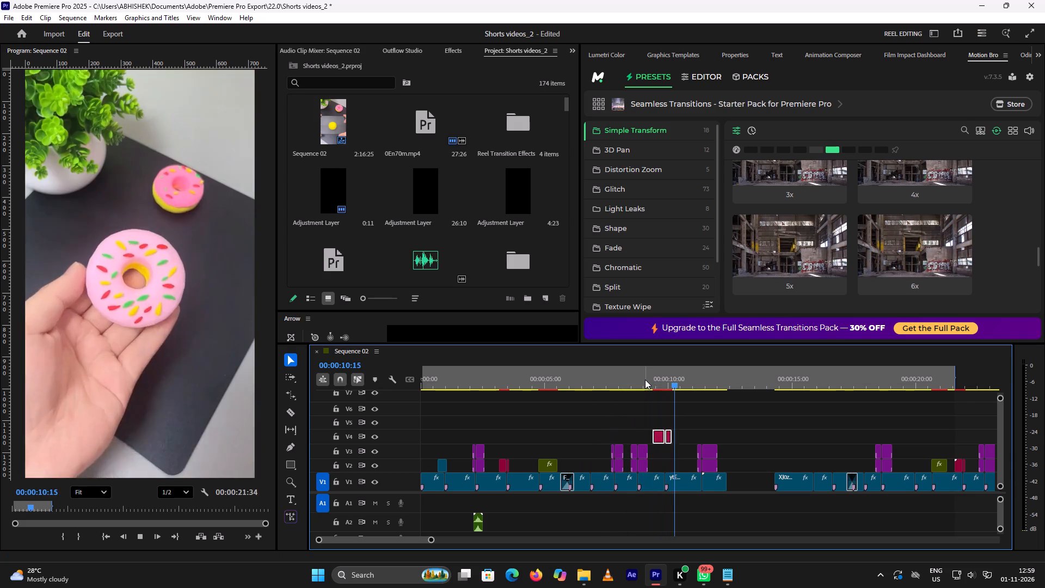
key("space")
left_click(645, 379)
key("space")
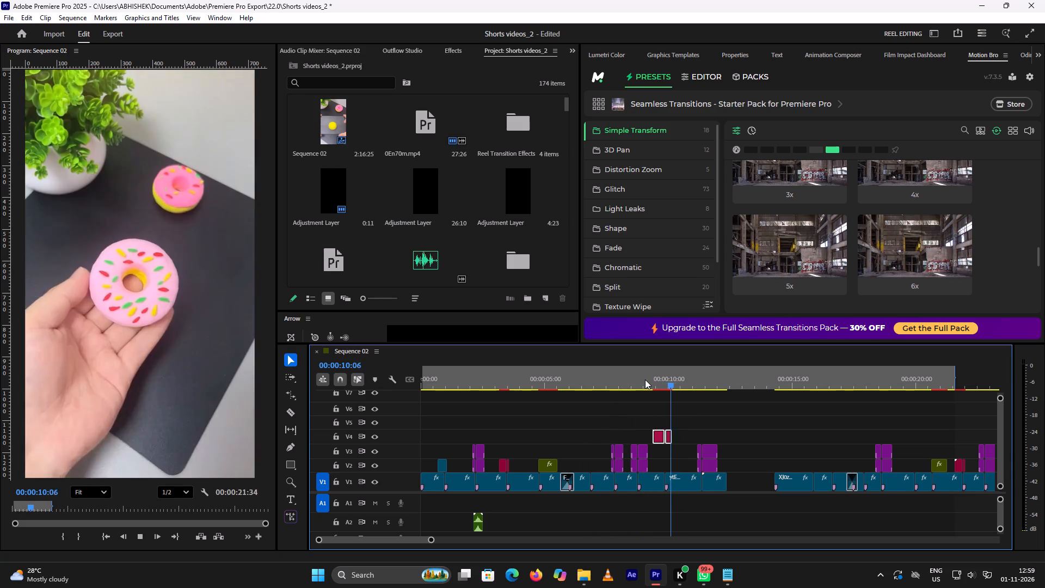
key("space")
Close the small gap on V1 just before the donut clip at about 00:00:10:00, and play back the surrounding donut clips.
left_click(675, 478)
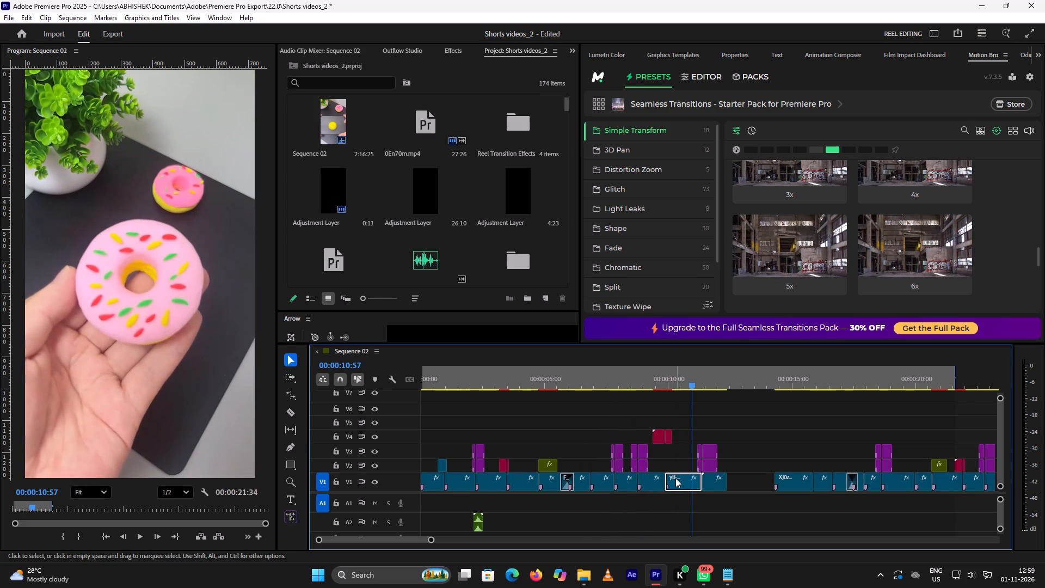
scroll(675, 478, "up", 4, "alt")
left_click(661, 481)
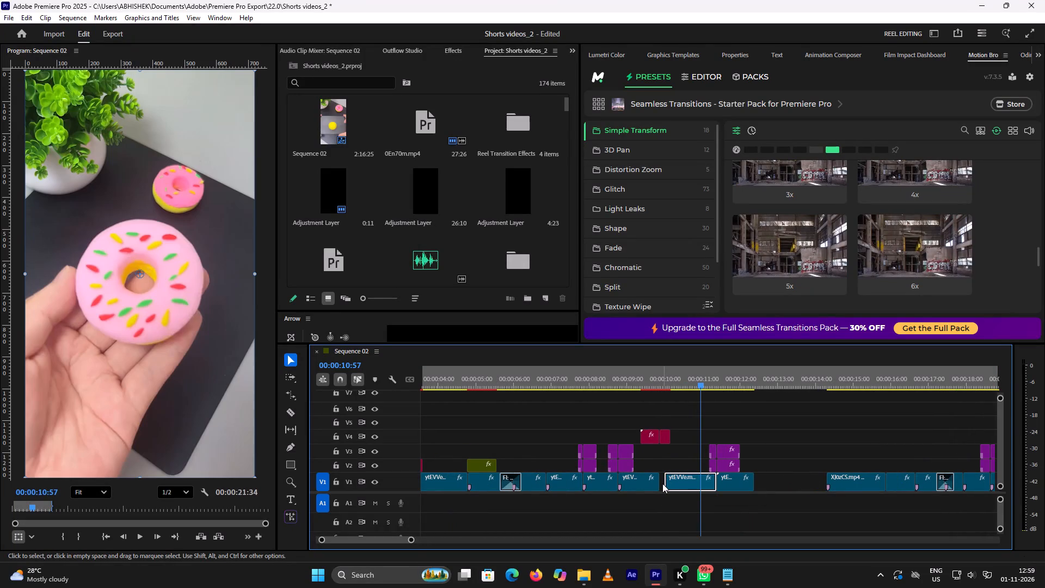
left_click(662, 483)
key("Delete")
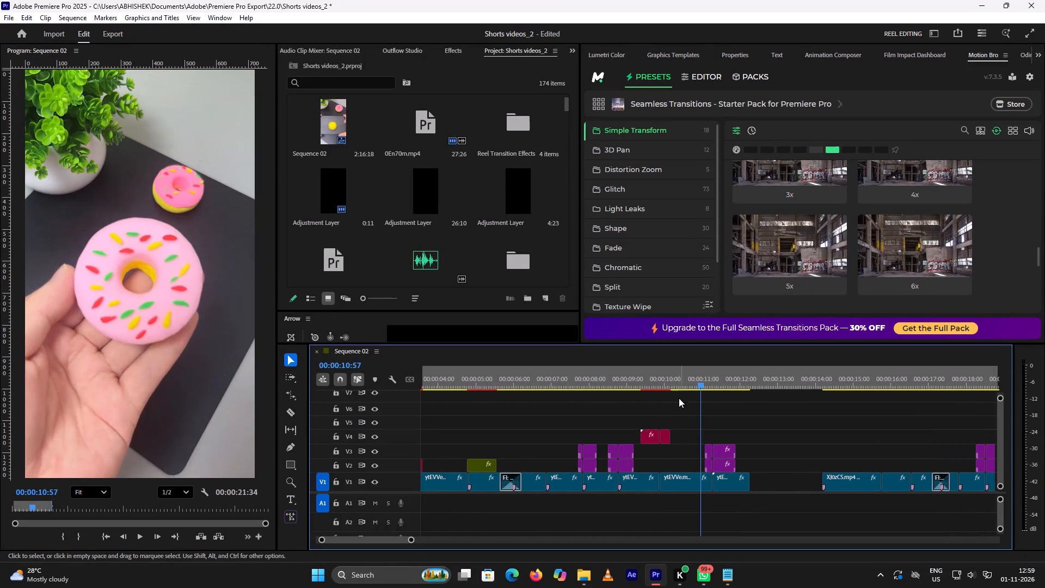
left_click(633, 374)
key("space")
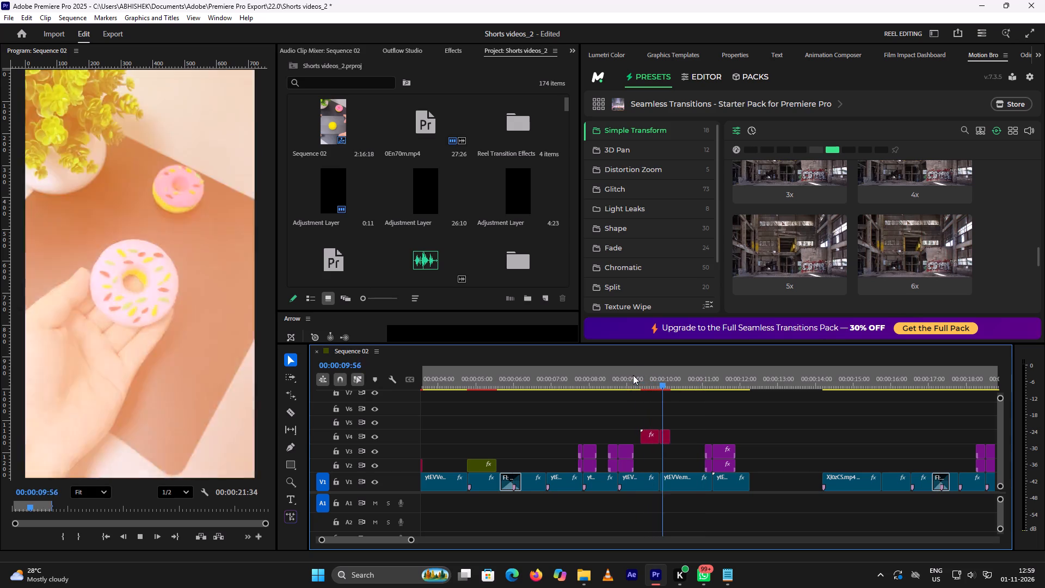
key("space")
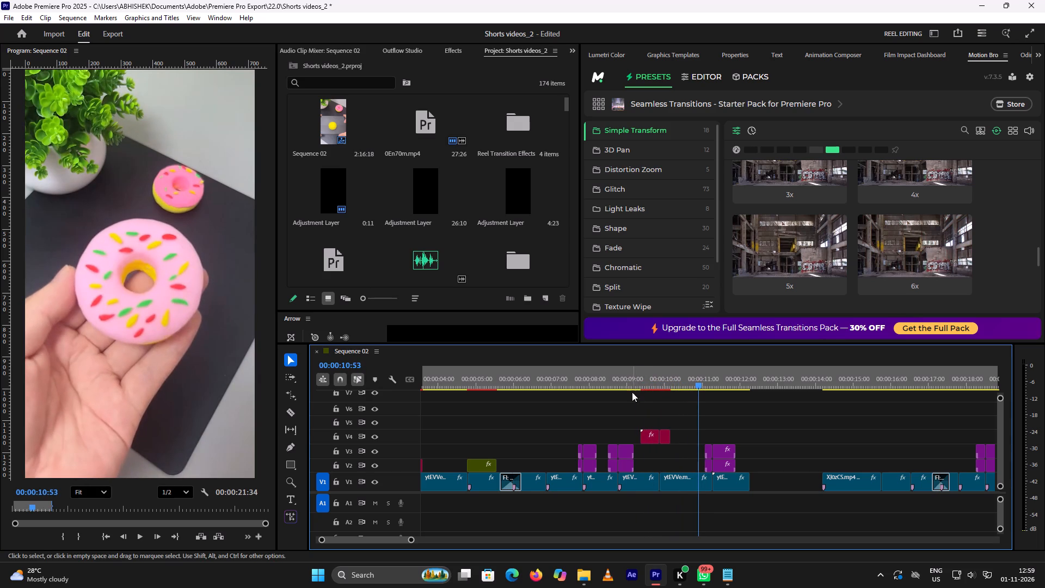
key("space")
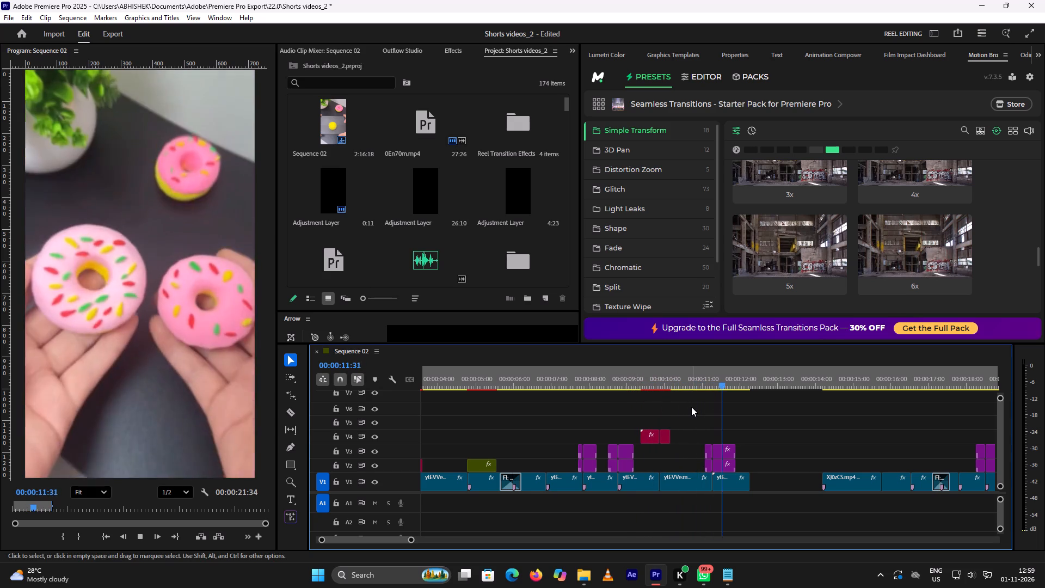
key("space")
left_click(538, 385)
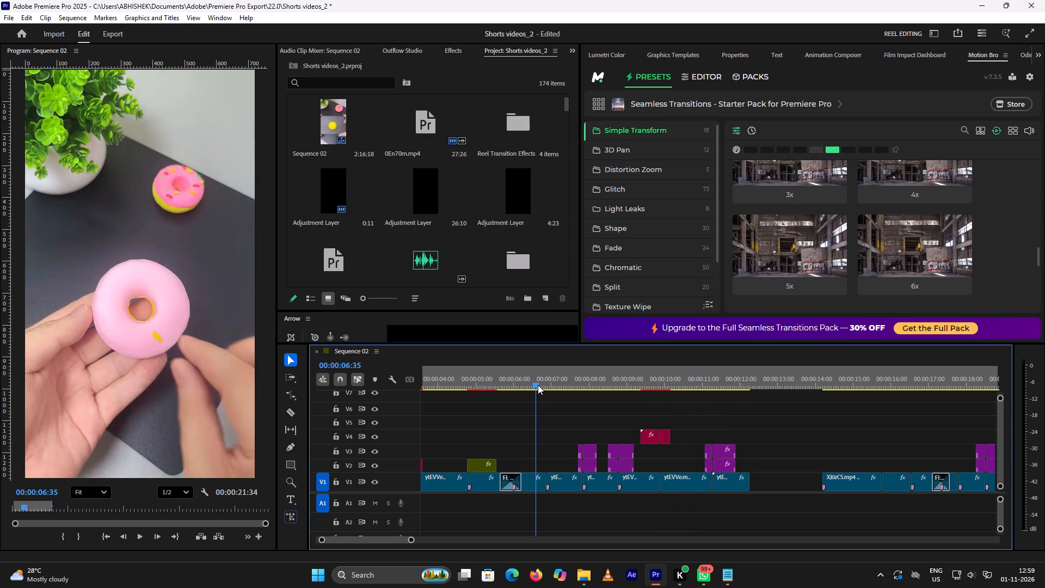
key("space")
key("space")
Move the stacked transition layers on V2 to V4 at about 00:00:47:17 over the donut clips, starting at about 00:00:06:37, and preview.
scroll(751, 407, "down", 8, "alt")
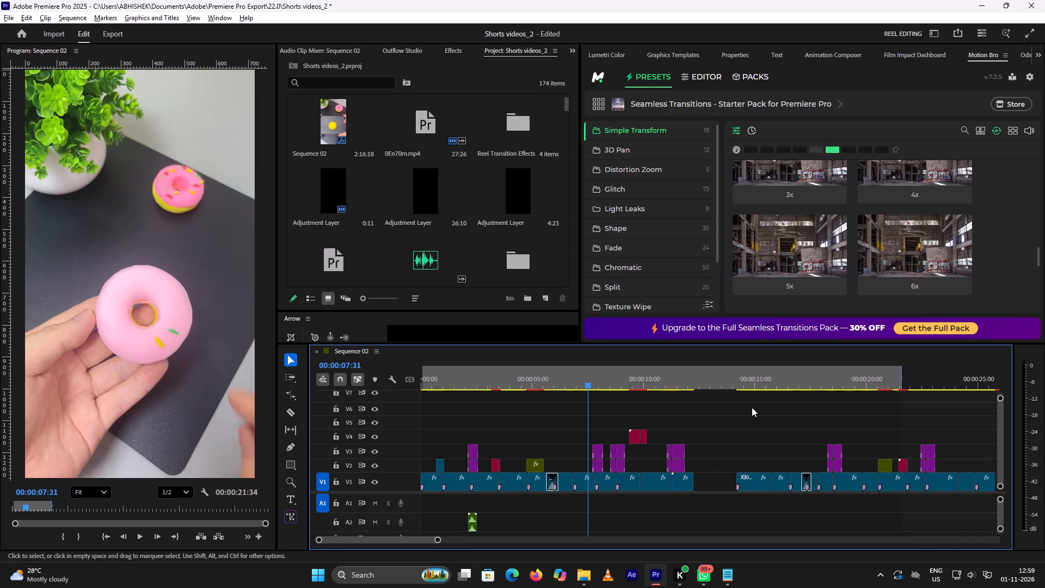
scroll(752, 407, "down", 11, "alt")
scroll(751, 411, "down", 7)
scroll(838, 403, "down", 4)
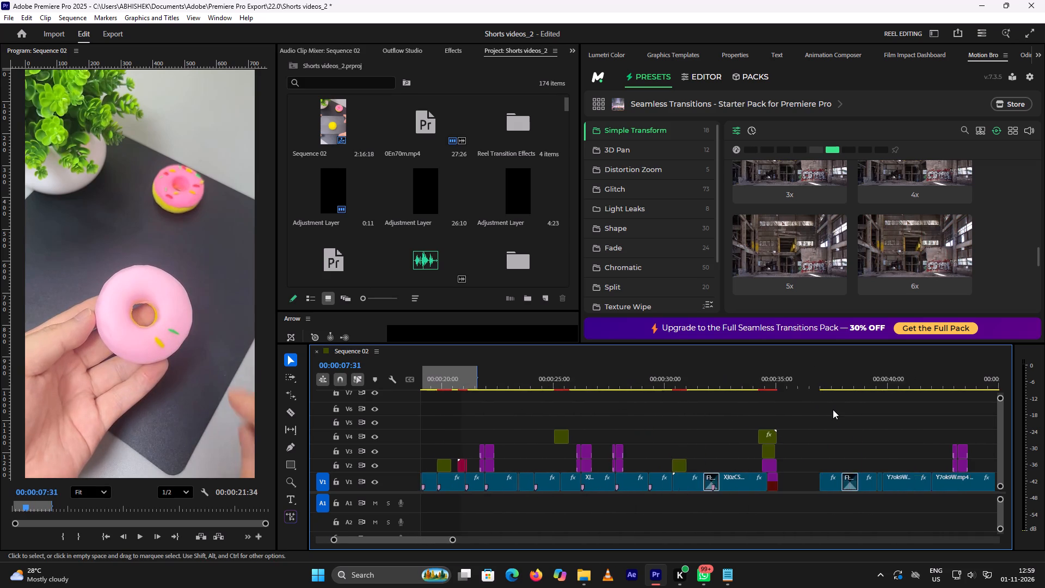
scroll(833, 409, "down", 17)
left_click_drag(770, 427, 798, 464)
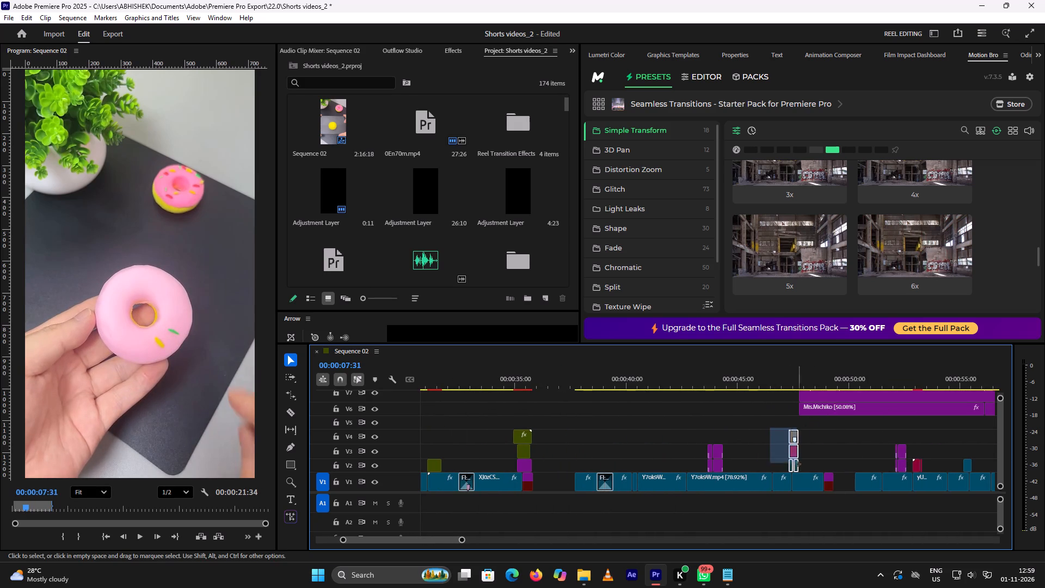
left_click_drag(798, 464, 804, 471)
left_click_drag(795, 436, 435, 430)
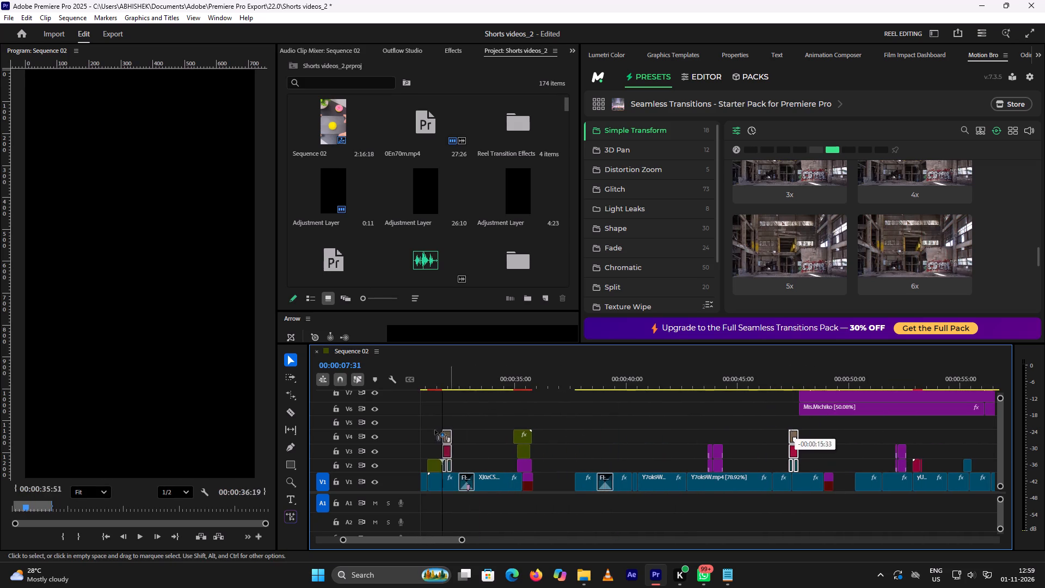
left_click_drag(435, 430, 512, 413)
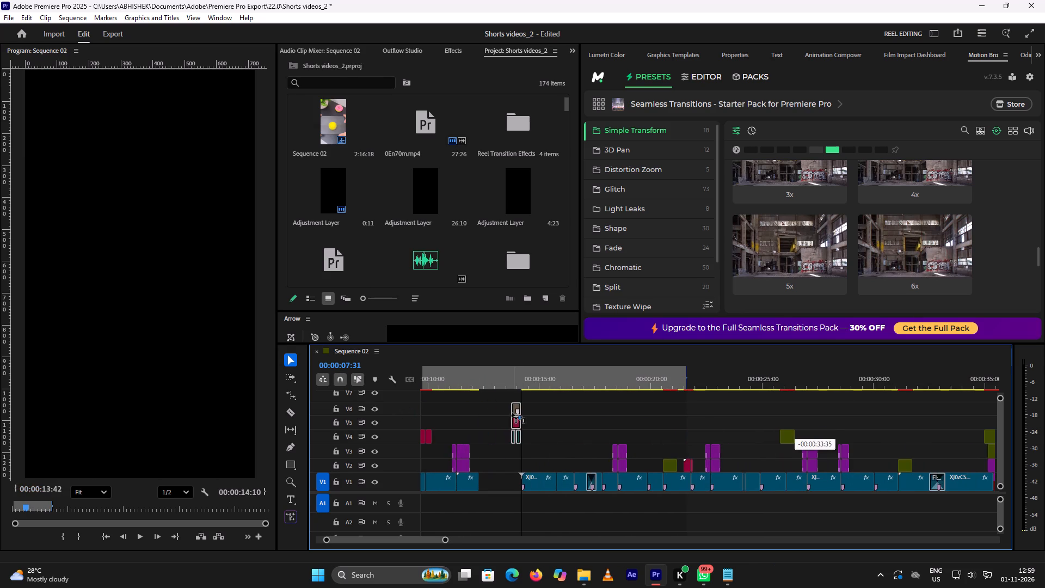
left_click_drag(512, 413, 507, 439)
left_click(495, 379)
key("space")
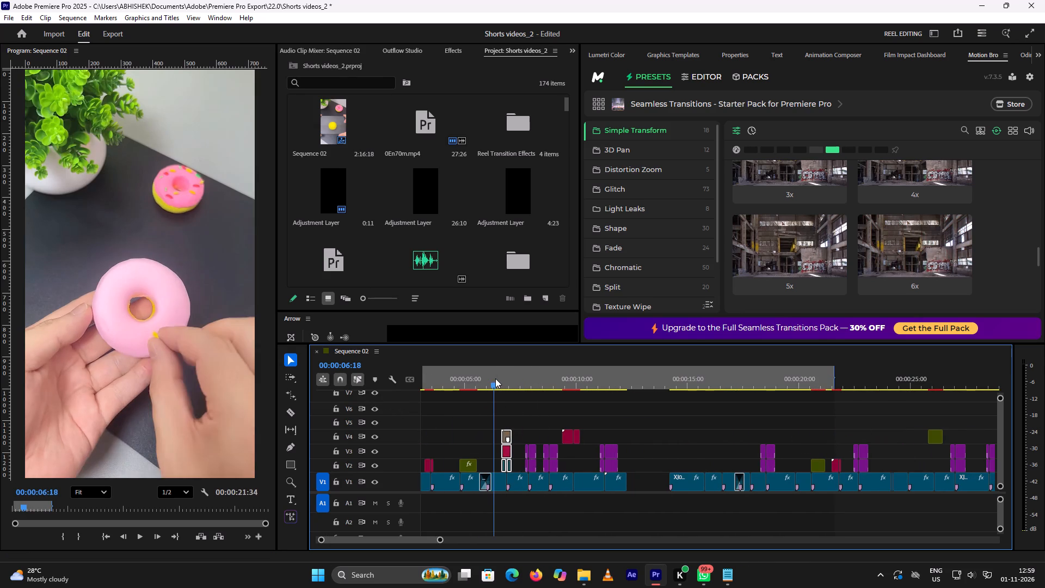
key("space")
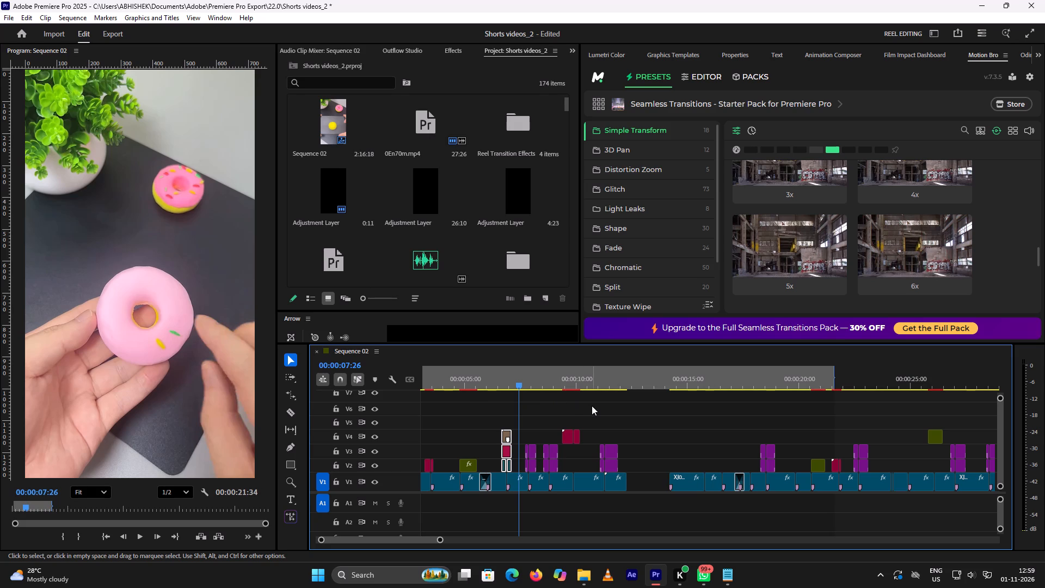
Play back Sequence 02 from the start to review the transitions and light leaks over the donut clips.
scroll(592, 405, "up", 7)
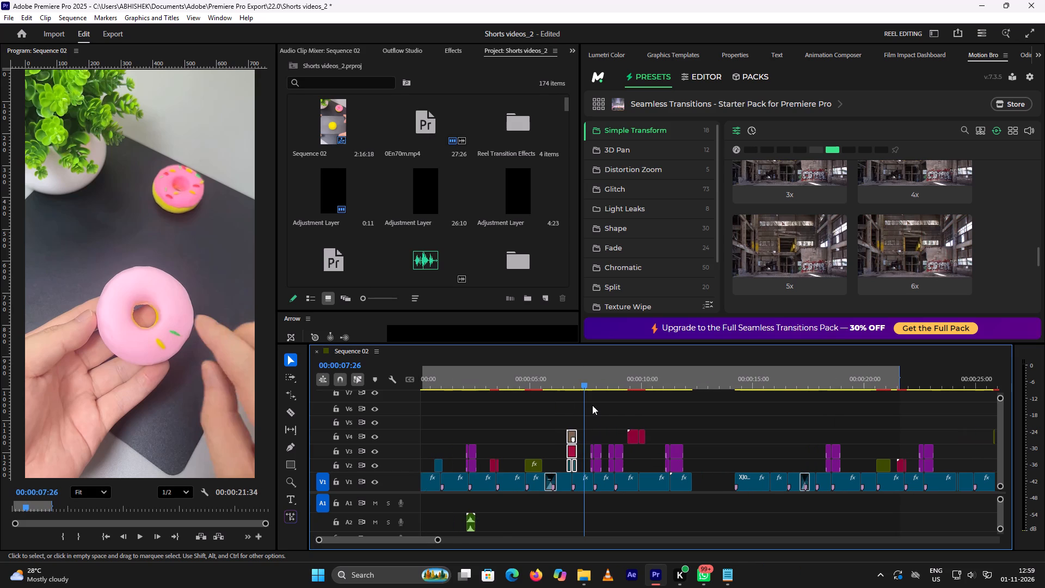
scroll(592, 405, "up", 1)
scroll(534, 409, "up", 5)
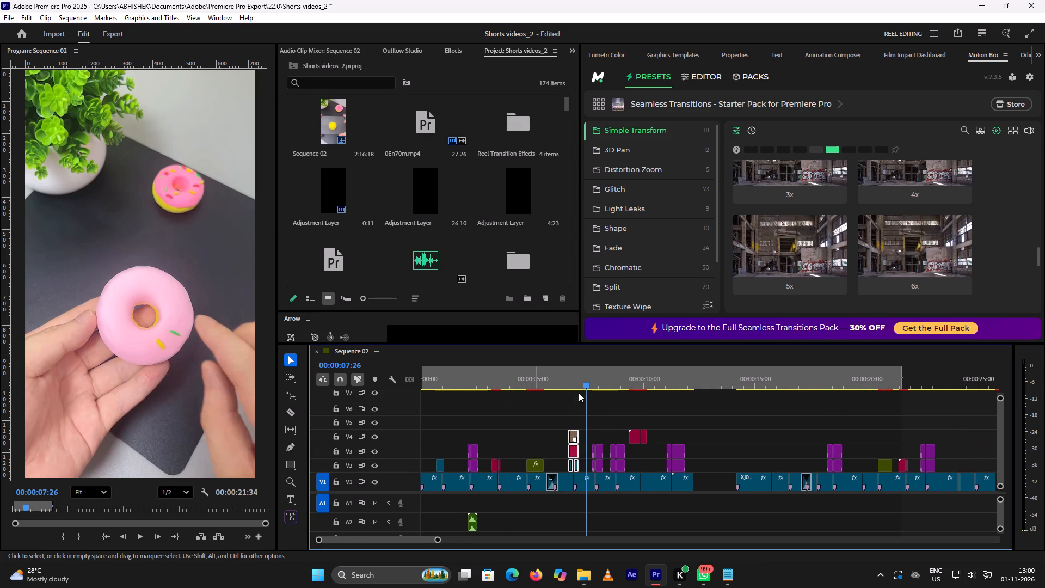
left_click_drag(587, 384, 378, 400)
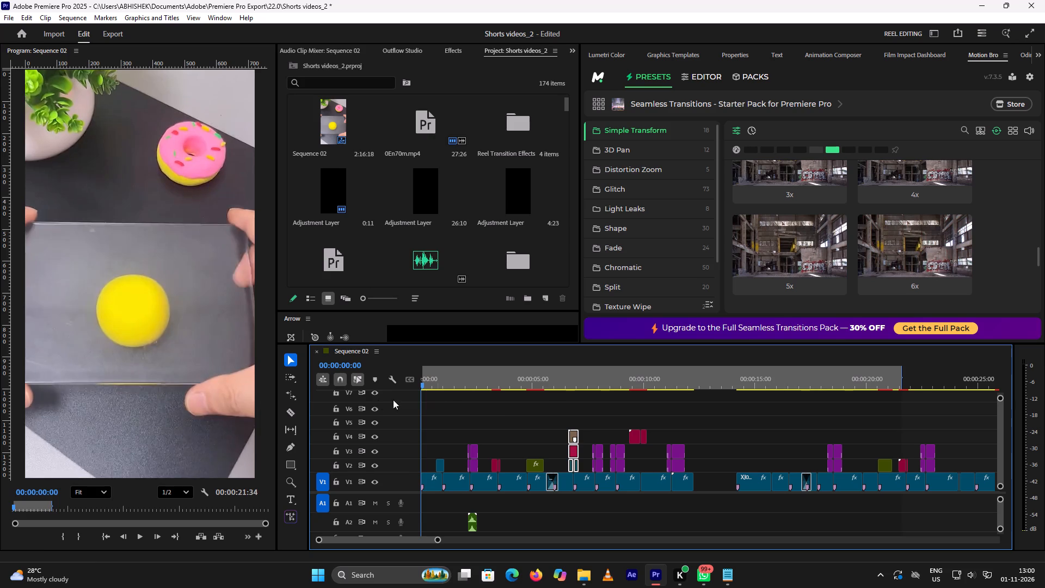
key("space")
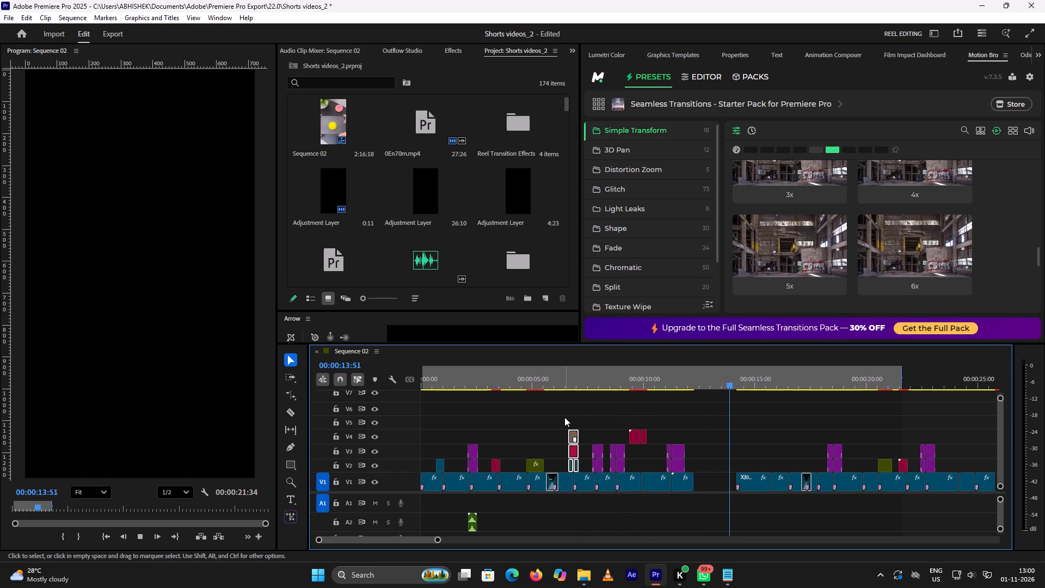
key("space")
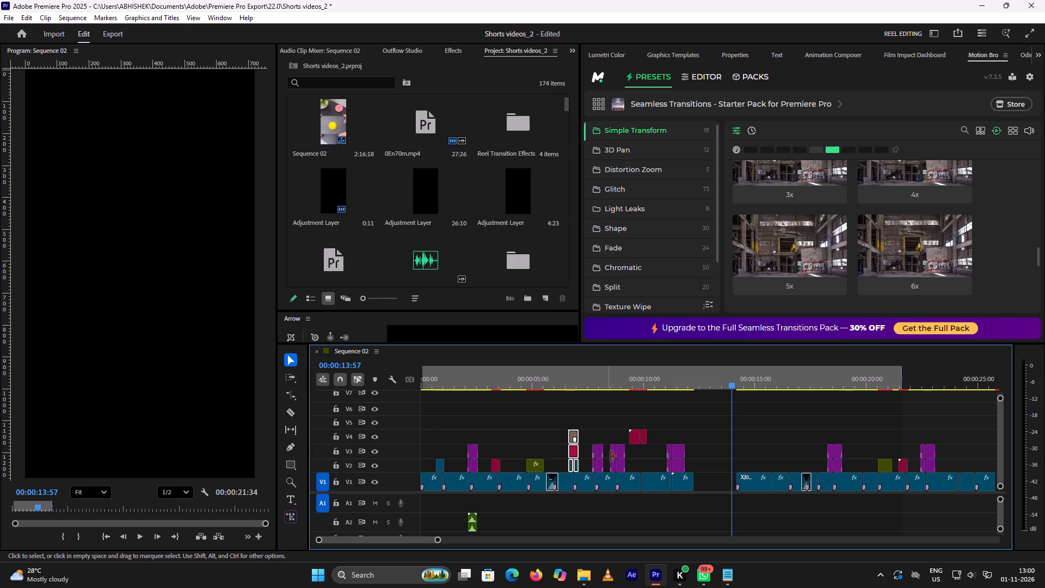
scroll(592, 435, "up", 3)
left_click(488, 378)
left_click_drag(485, 388, 333, 329)
key("space")
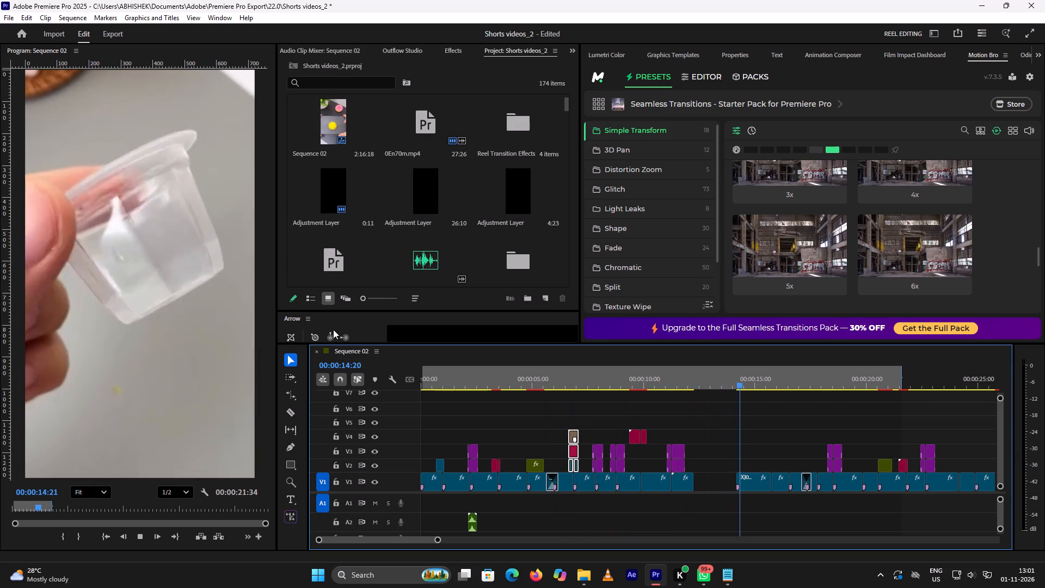
key("space")
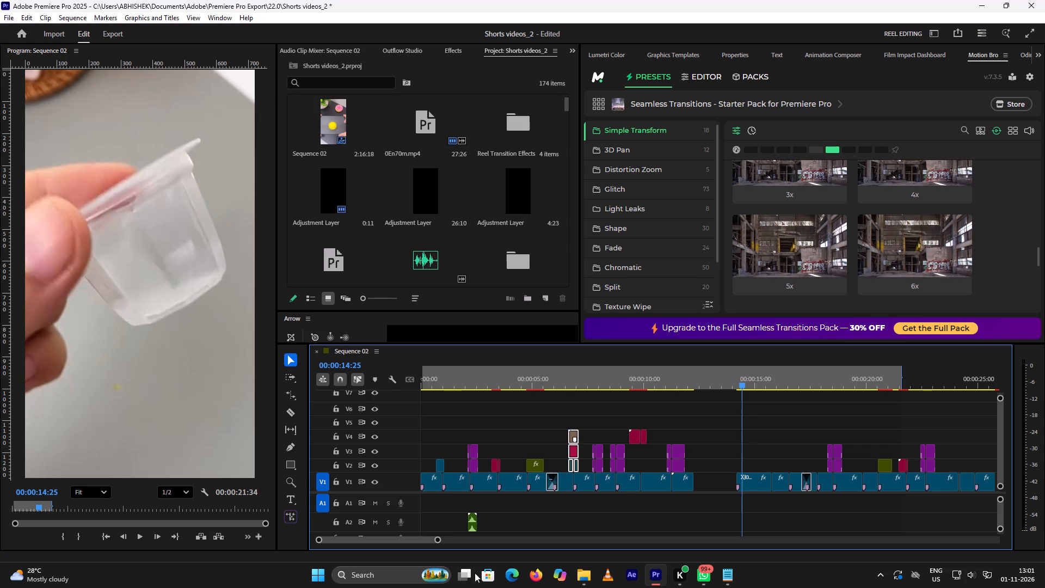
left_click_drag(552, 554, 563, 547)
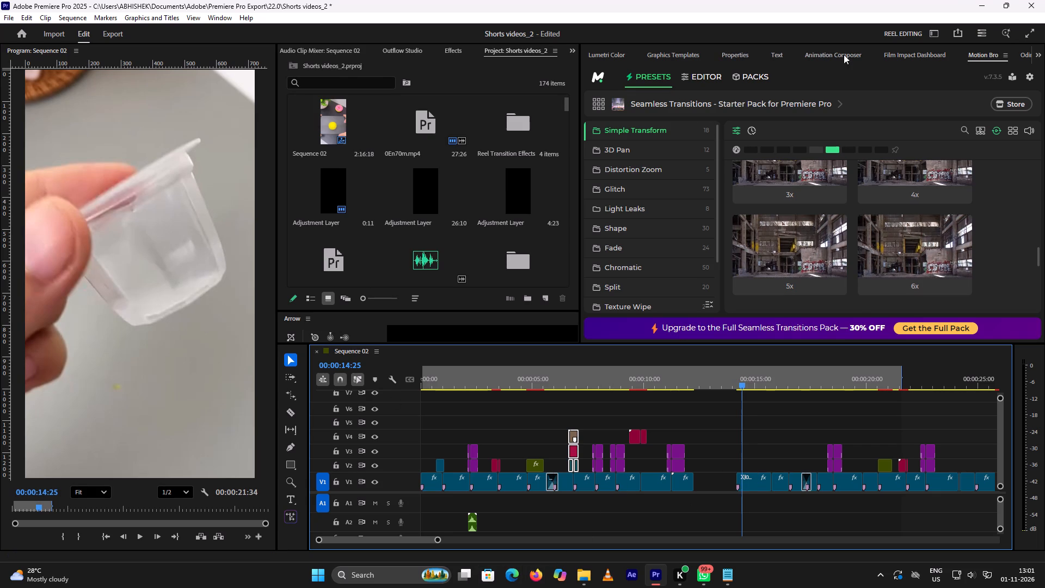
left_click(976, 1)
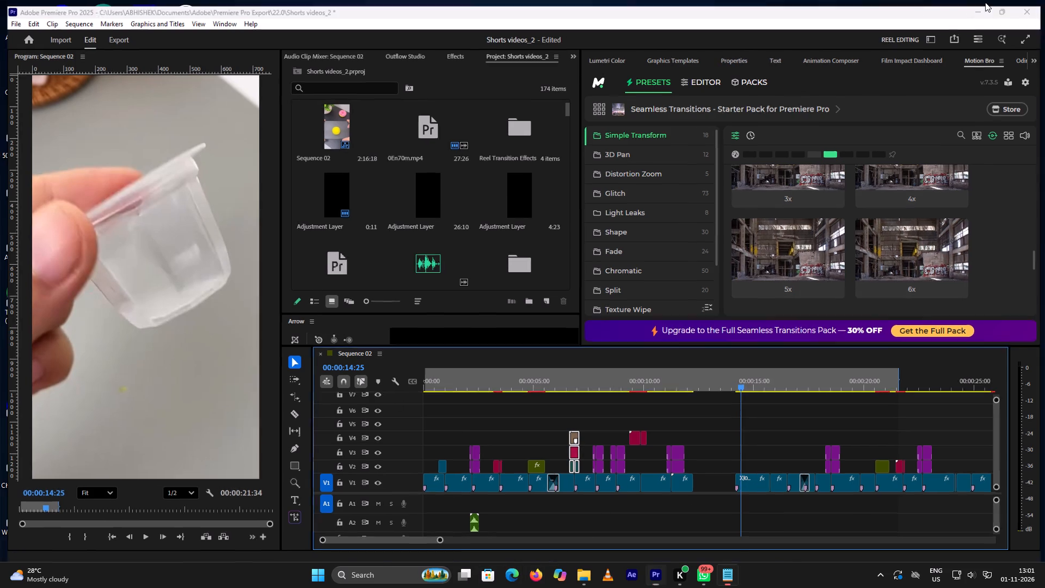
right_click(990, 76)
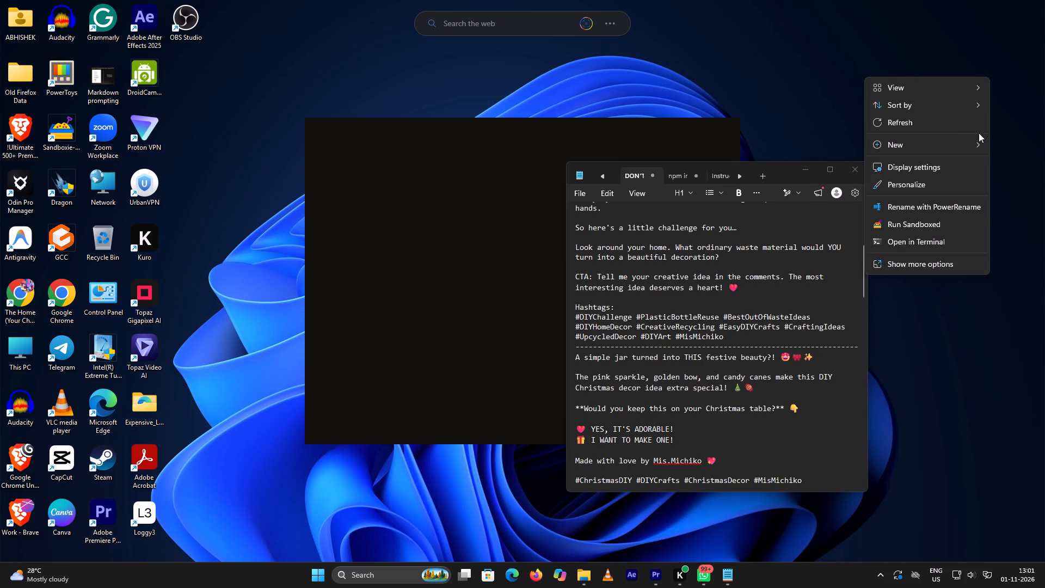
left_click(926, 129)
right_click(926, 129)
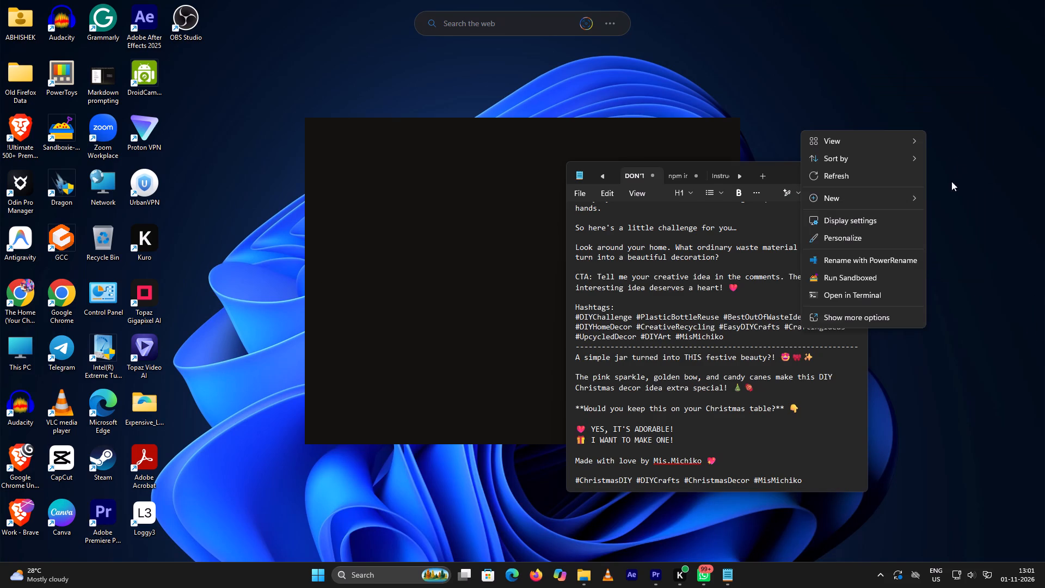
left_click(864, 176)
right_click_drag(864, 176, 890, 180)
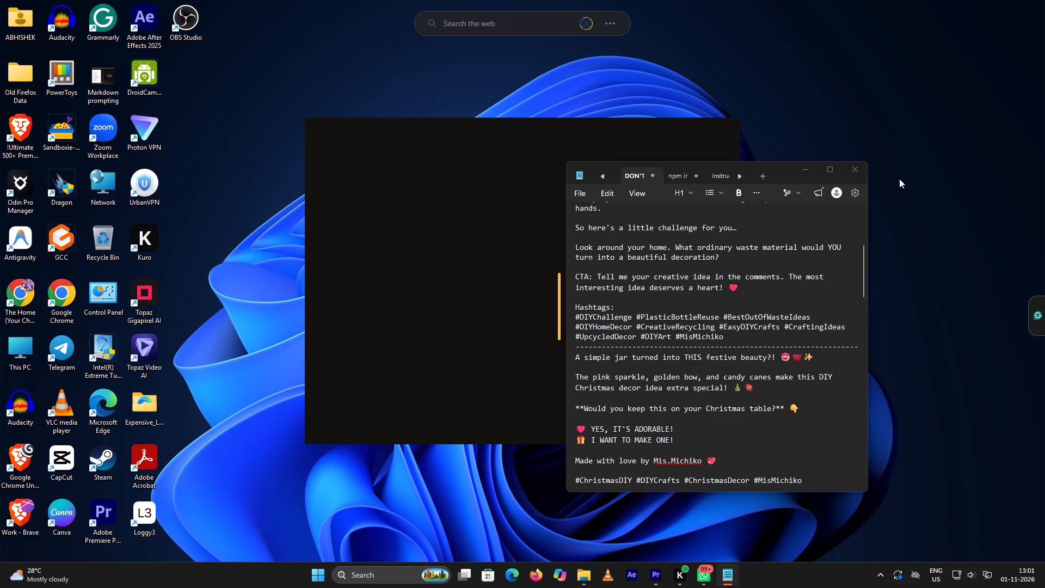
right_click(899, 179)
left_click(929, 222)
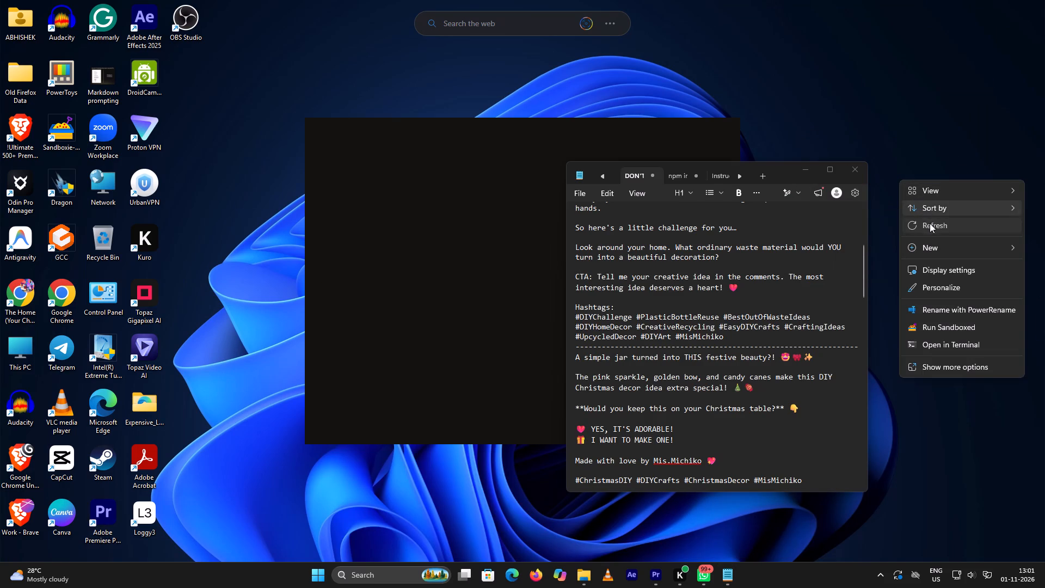
double_click(15, 477)
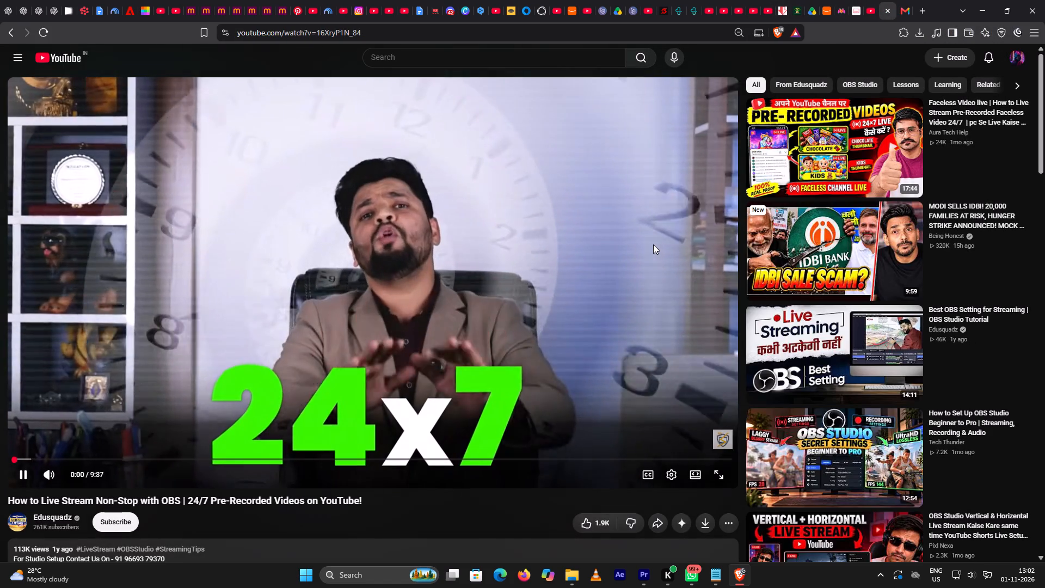
left_click(653, 244)
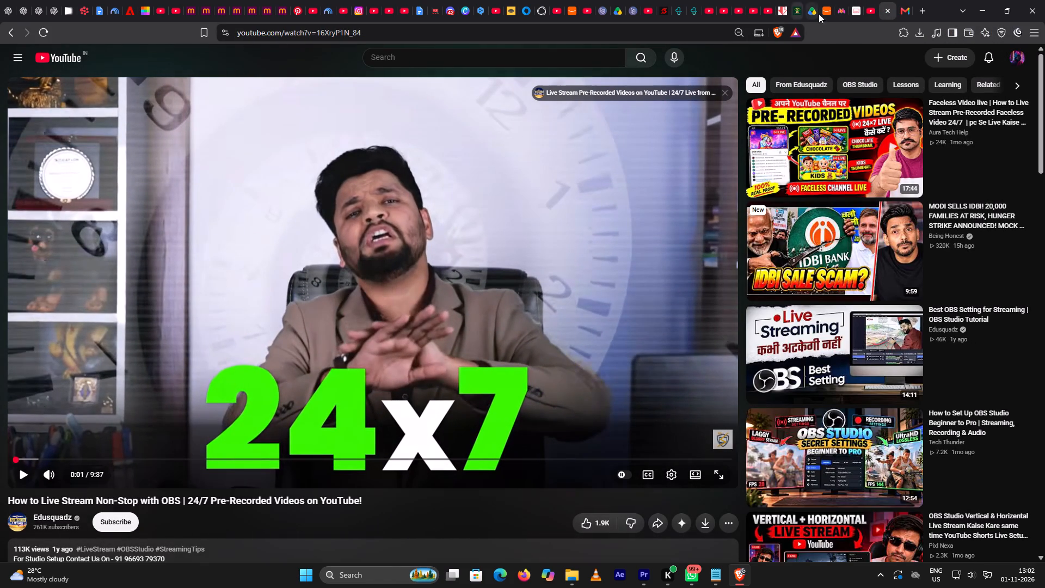
left_click(767, 16)
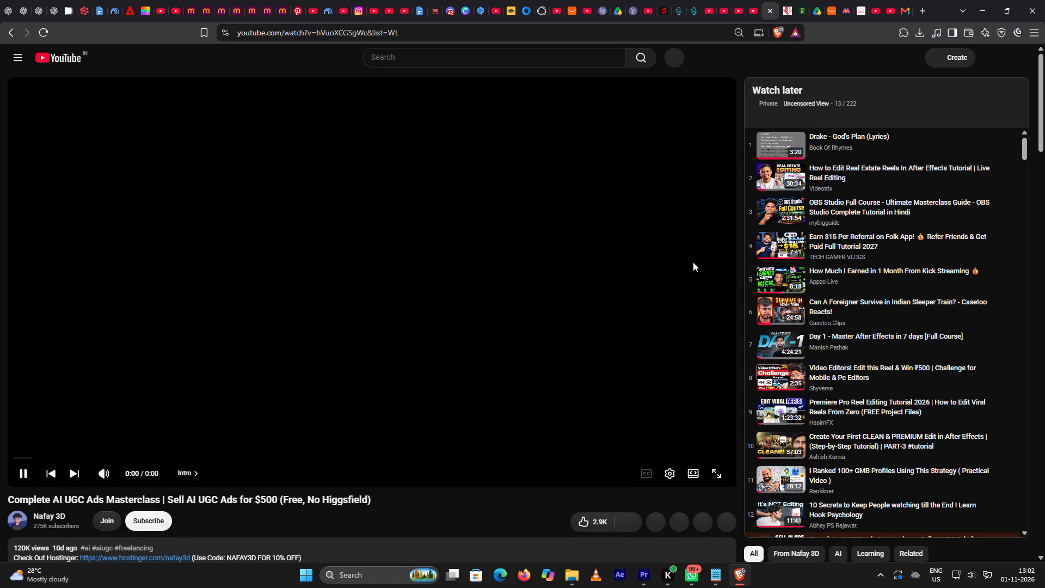
left_click(625, 256)
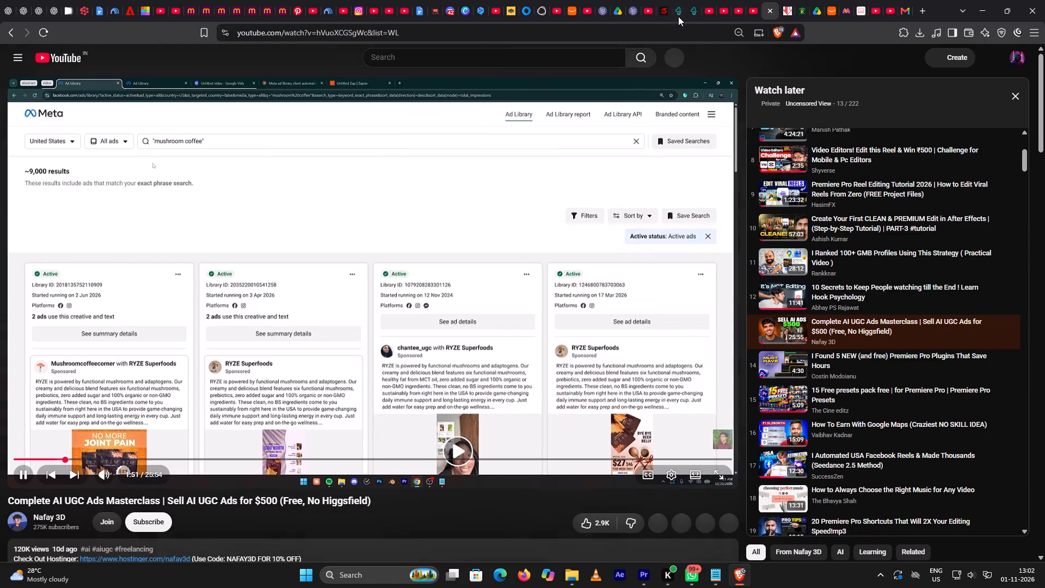
left_click(644, 195)
left_click(528, 316)
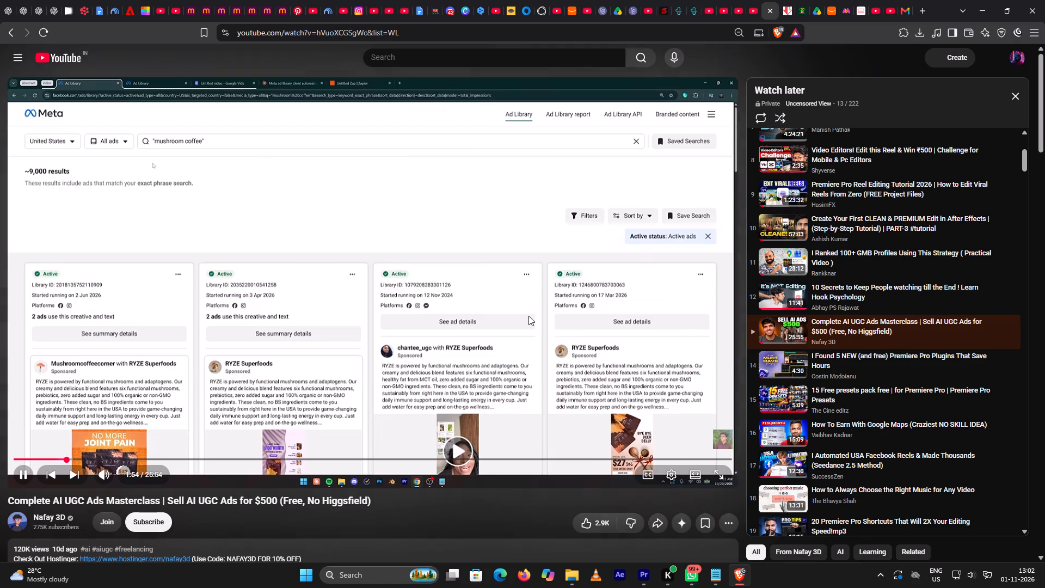
left_click(709, 13)
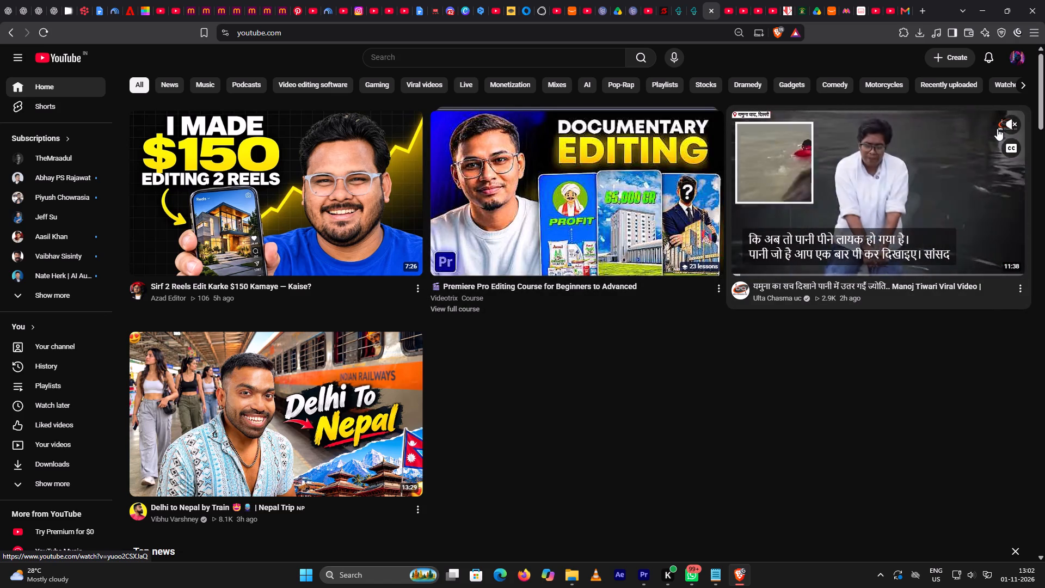
left_click(1007, 124)
left_click(1009, 149)
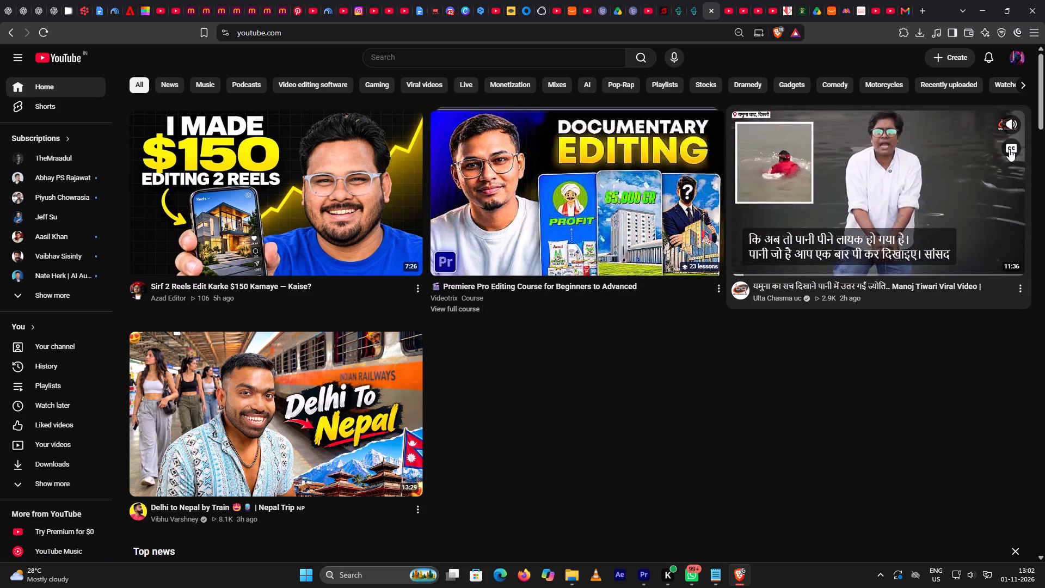